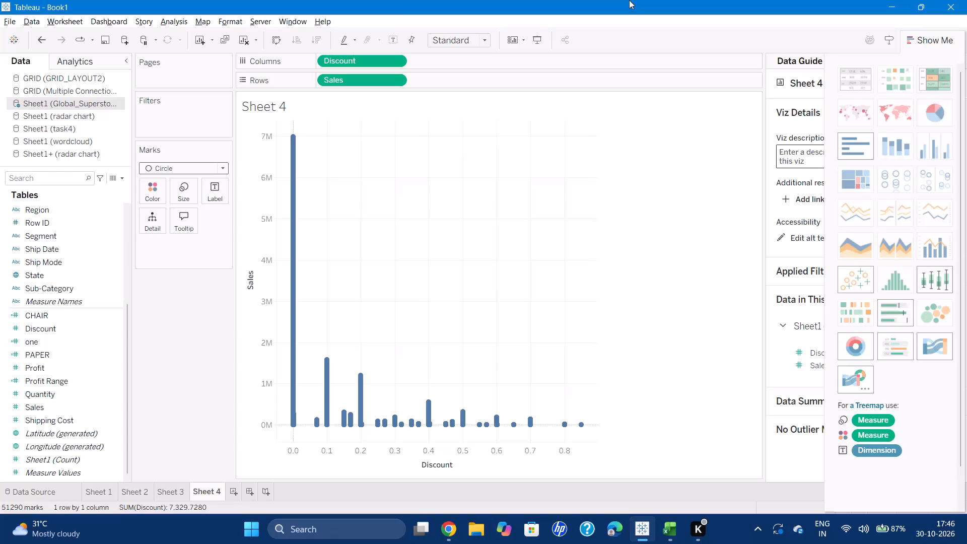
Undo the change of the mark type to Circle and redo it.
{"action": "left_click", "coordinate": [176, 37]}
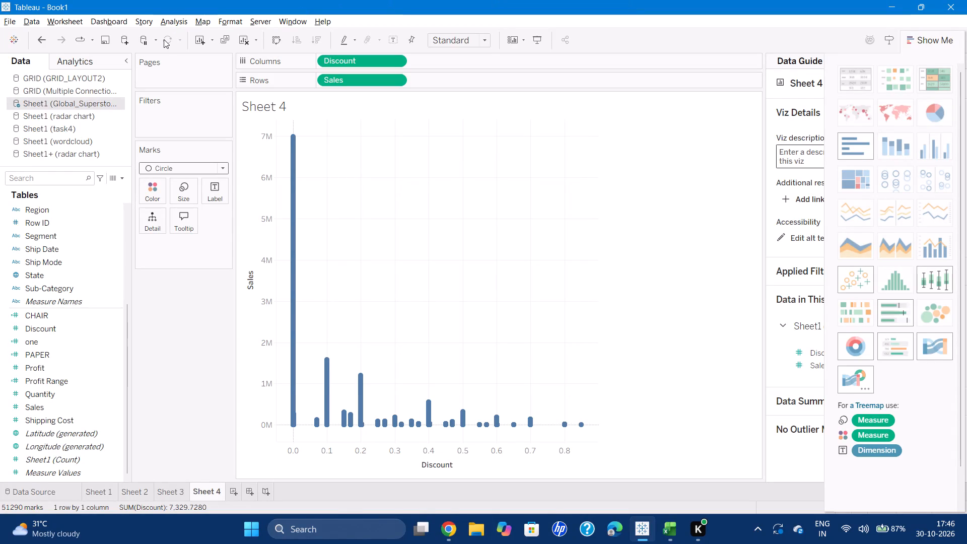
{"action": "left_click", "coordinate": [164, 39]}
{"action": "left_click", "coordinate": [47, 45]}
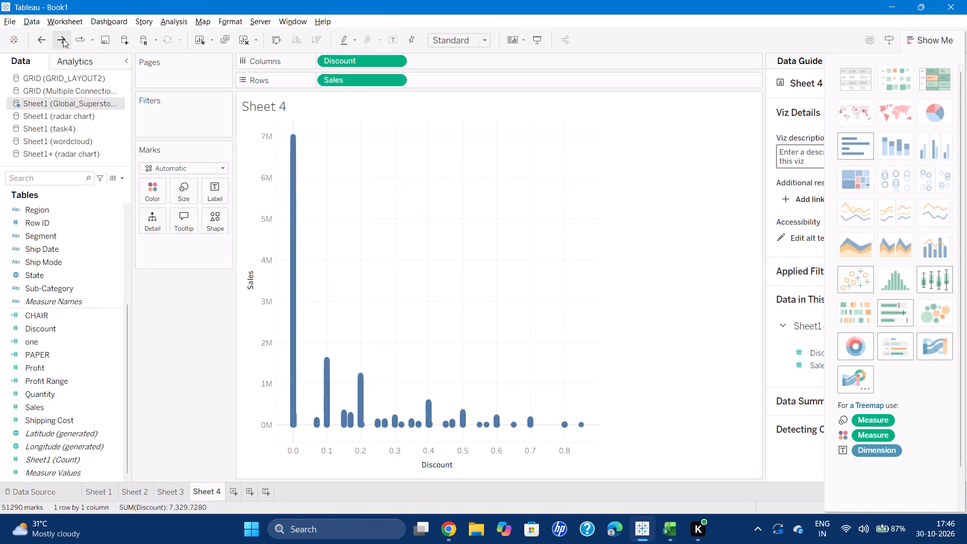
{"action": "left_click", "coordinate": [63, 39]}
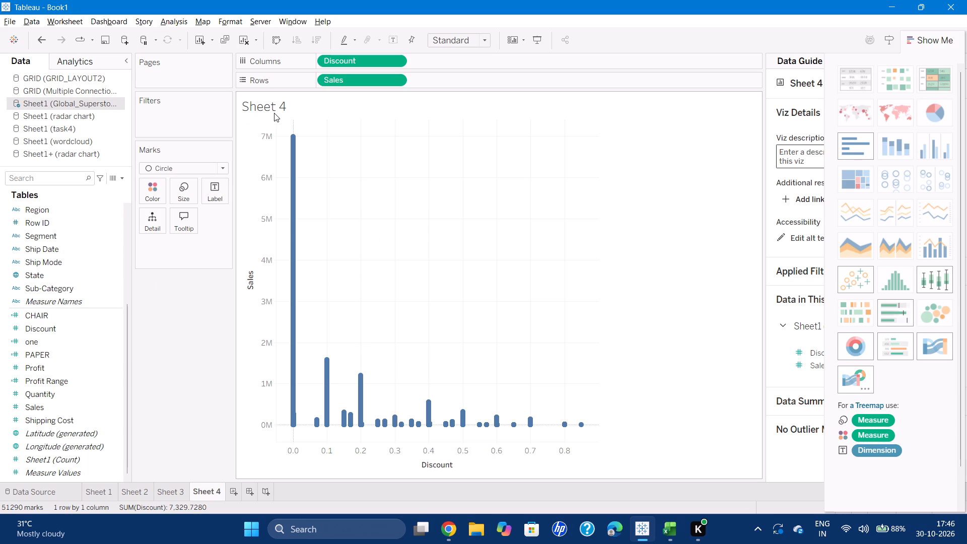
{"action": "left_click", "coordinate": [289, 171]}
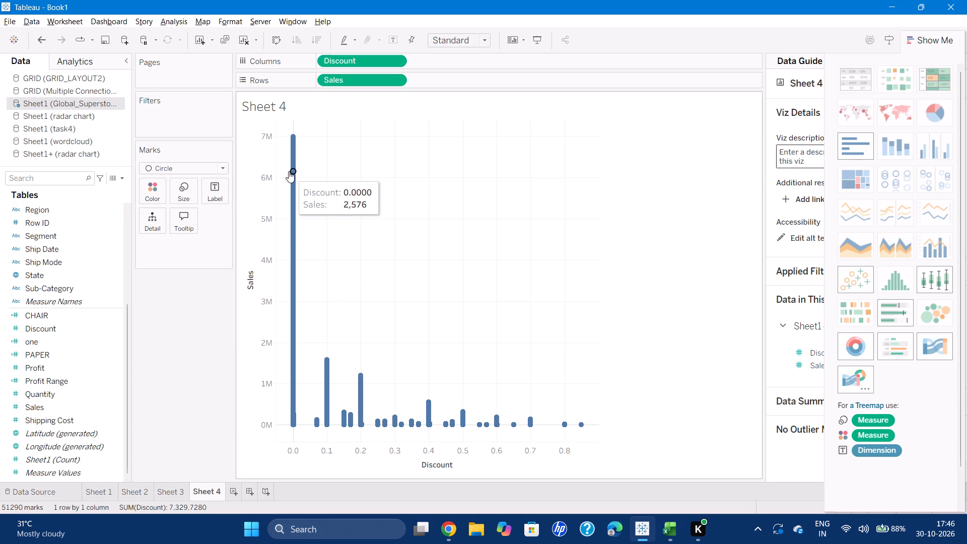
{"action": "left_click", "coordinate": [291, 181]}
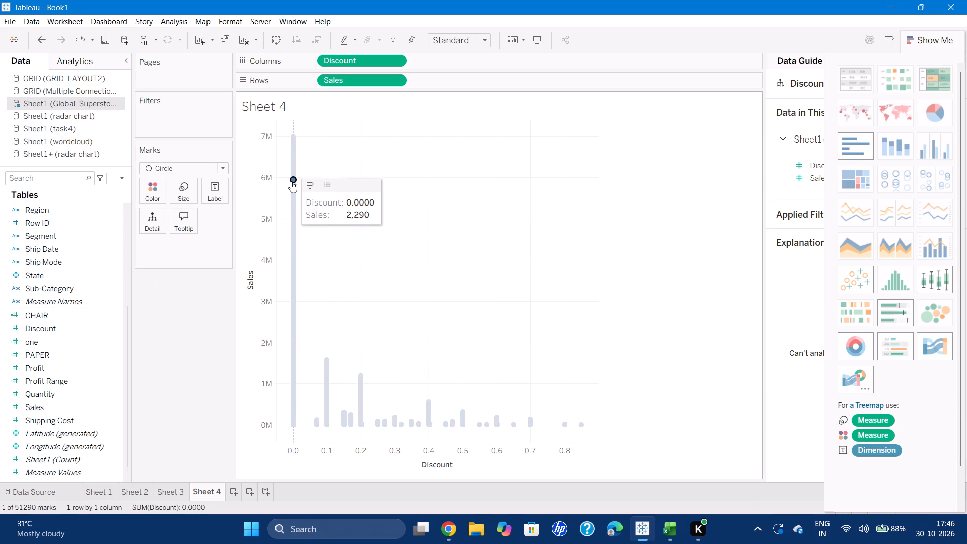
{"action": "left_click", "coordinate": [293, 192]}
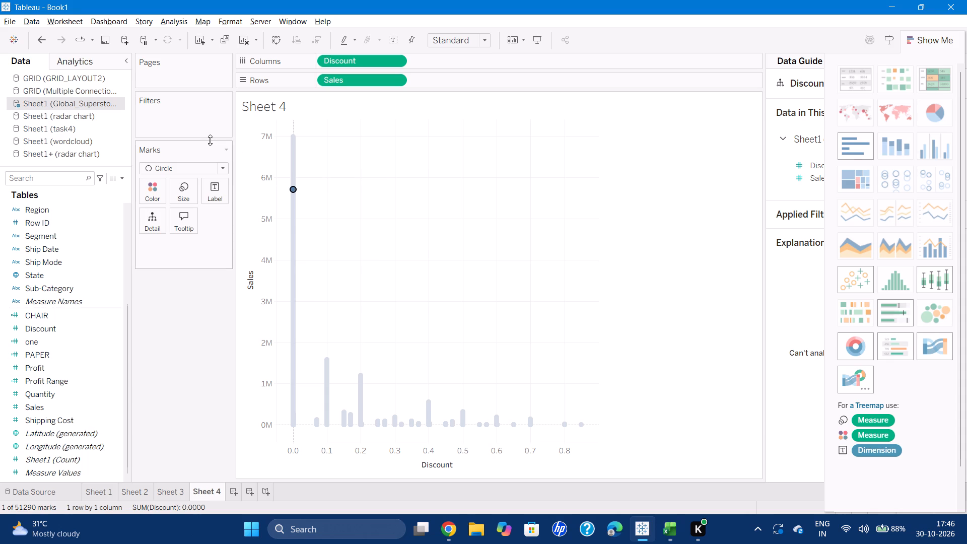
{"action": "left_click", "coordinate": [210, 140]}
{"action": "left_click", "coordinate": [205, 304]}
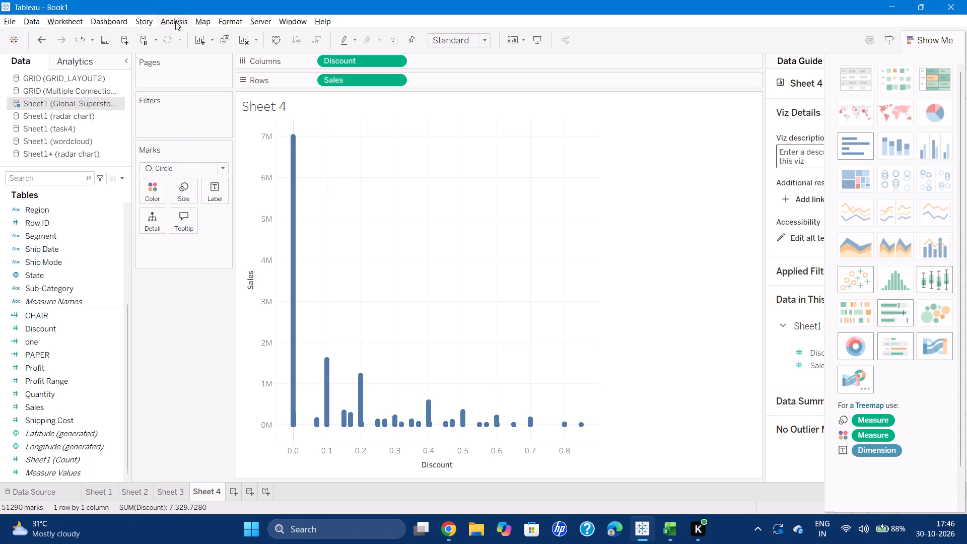
Turn on Aggregate Measures for the Discount and Sales scatter plot.
{"action": "left_click", "coordinate": [175, 21]}
{"action": "left_click", "coordinate": [190, 47]}
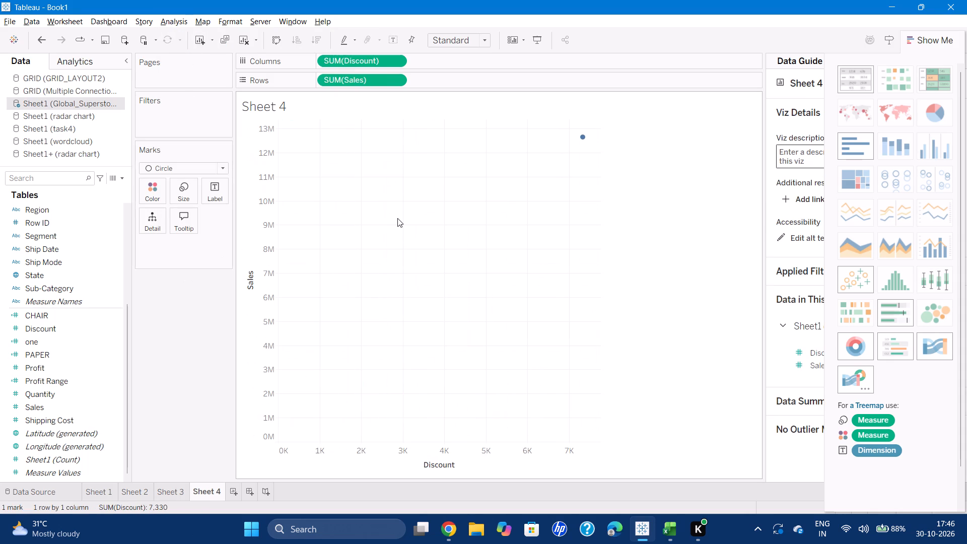
{"action": "scroll", "coordinate": [397, 218], "scroll_direction": "down", "scroll_amount": 5, "text": "ctrl"}
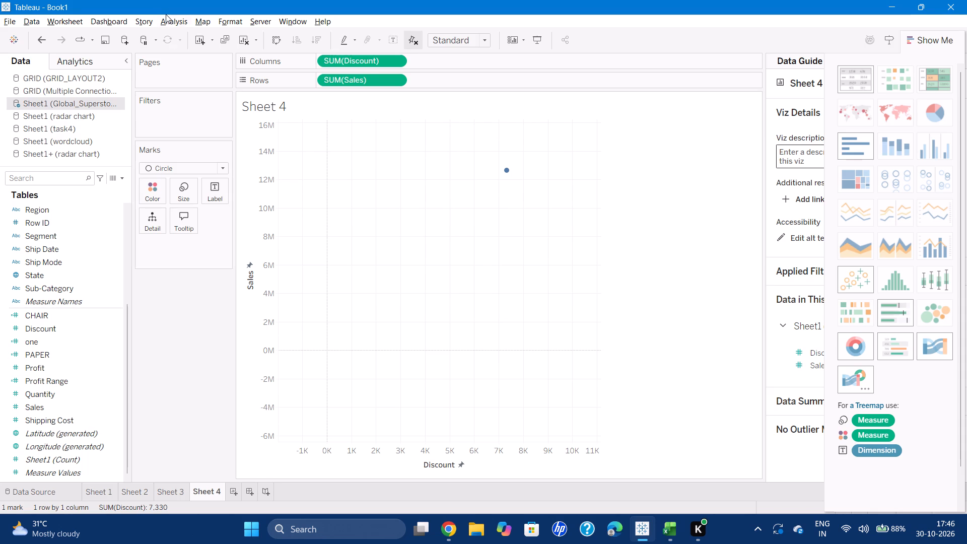
{"action": "left_click", "coordinate": [175, 27]}
{"action": "left_click", "coordinate": [151, 301]}
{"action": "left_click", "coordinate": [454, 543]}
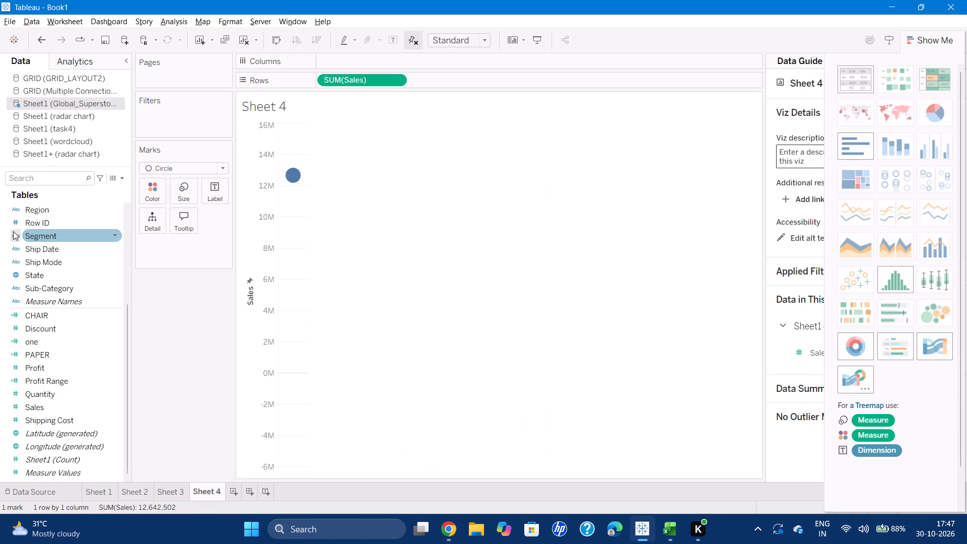
{"action": "left_click_drag", "start_coordinate": [340, 84], "coordinate": [24, 346]}
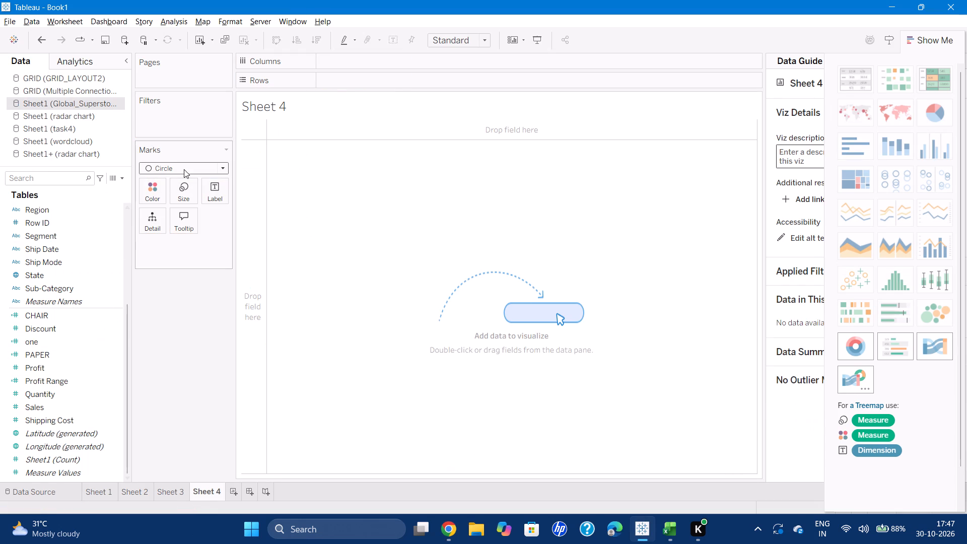
{"action": "left_click", "coordinate": [184, 169]}
{"action": "left_click", "coordinate": [175, 174]}
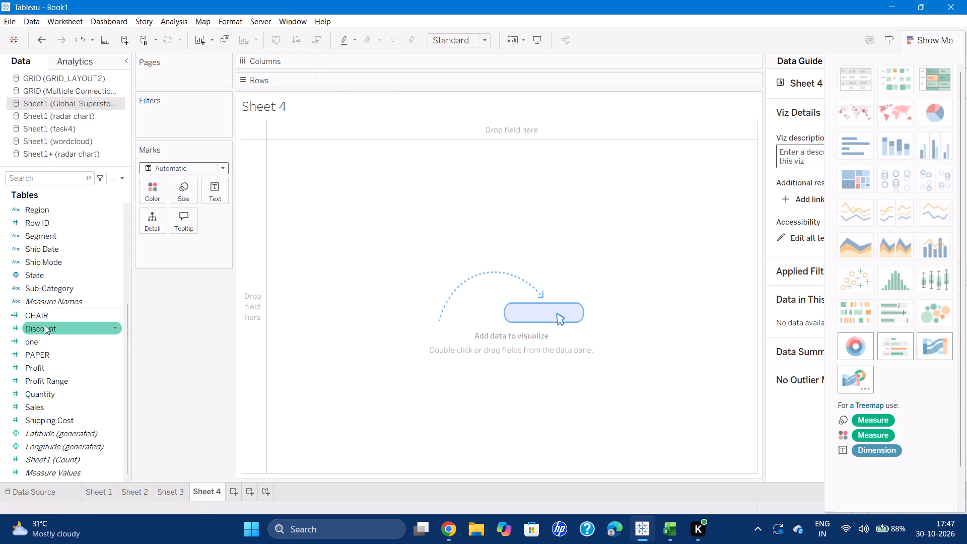
Place Order Date on Columns and Sales on Rows in Sheet 4.
{"action": "scroll", "coordinate": [55, 291], "scroll_direction": "up", "scroll_amount": 3}
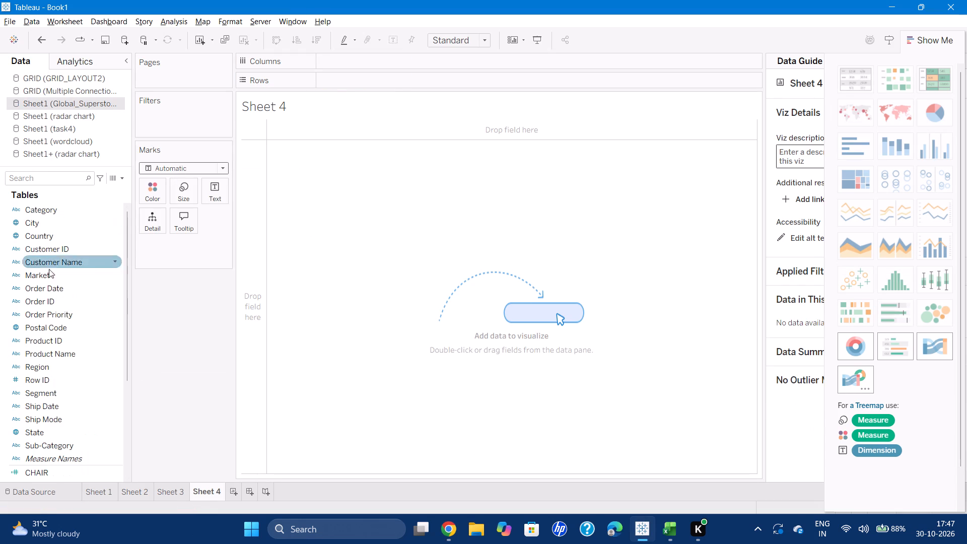
{"action": "left_click_drag", "start_coordinate": [57, 289], "coordinate": [368, 57]}
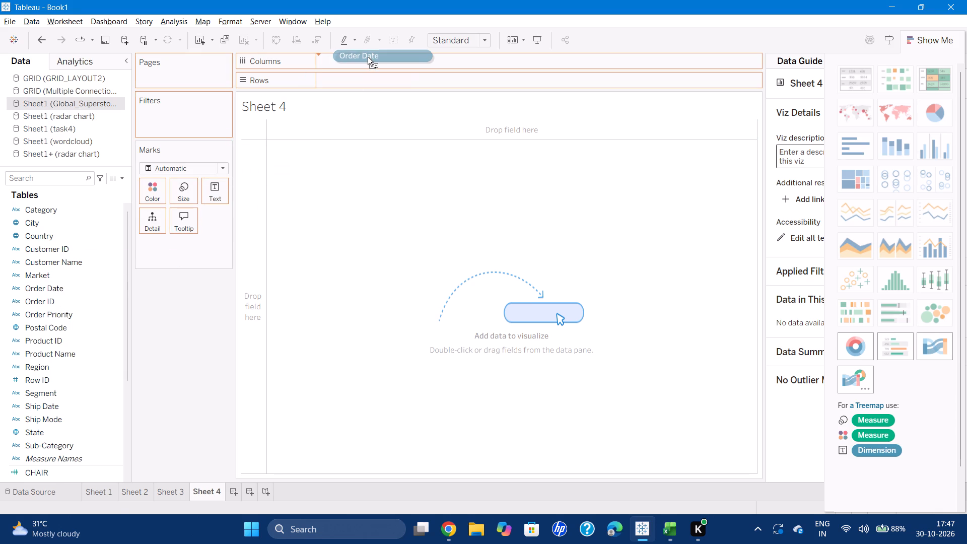
{"action": "left_click_drag", "start_coordinate": [368, 57], "coordinate": [365, 59]}
{"action": "scroll", "coordinate": [0, 332], "scroll_direction": "down", "scroll_amount": 1}
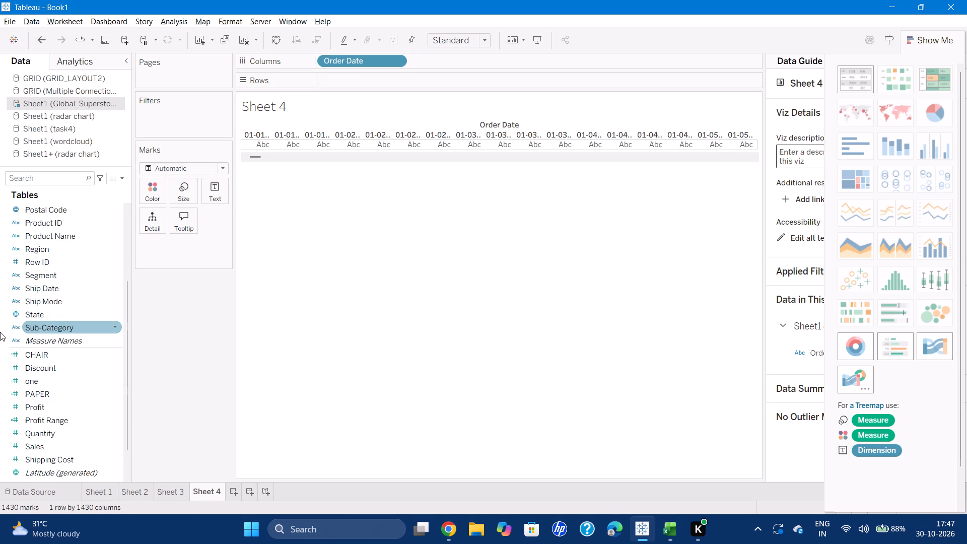
{"action": "scroll", "coordinate": [21, 379], "scroll_direction": "down", "scroll_amount": 1}
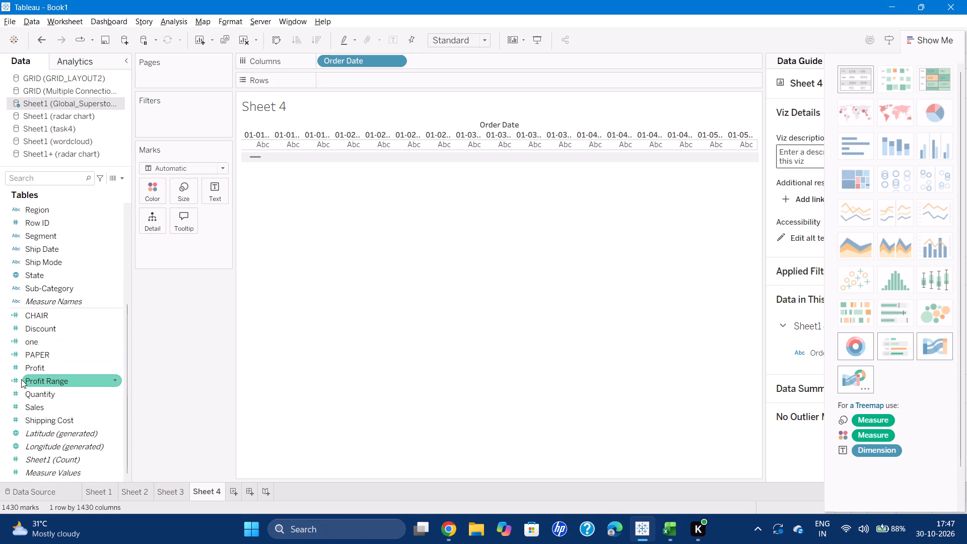
{"action": "left_click_drag", "start_coordinate": [34, 405], "coordinate": [338, 65]}
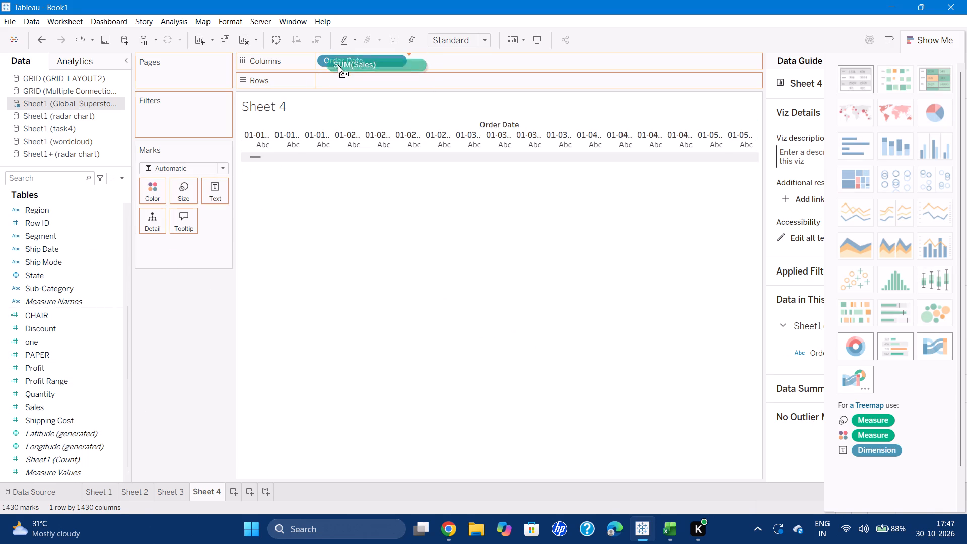
{"action": "left_click_drag", "start_coordinate": [338, 65], "coordinate": [333, 81]}
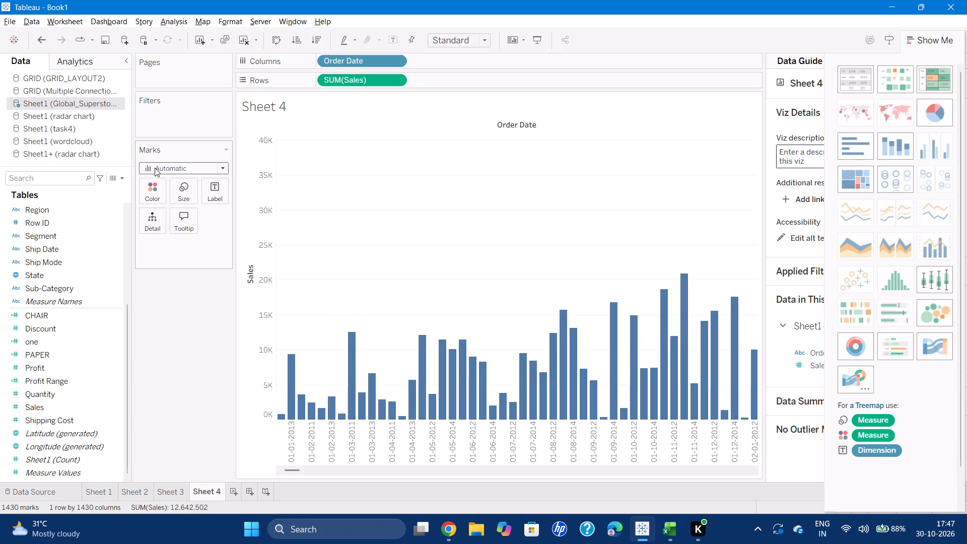
Set the mark type of the Order Date and Sales chart to Line.
{"action": "left_click", "coordinate": [155, 168]}
{"action": "left_click", "coordinate": [151, 210]}
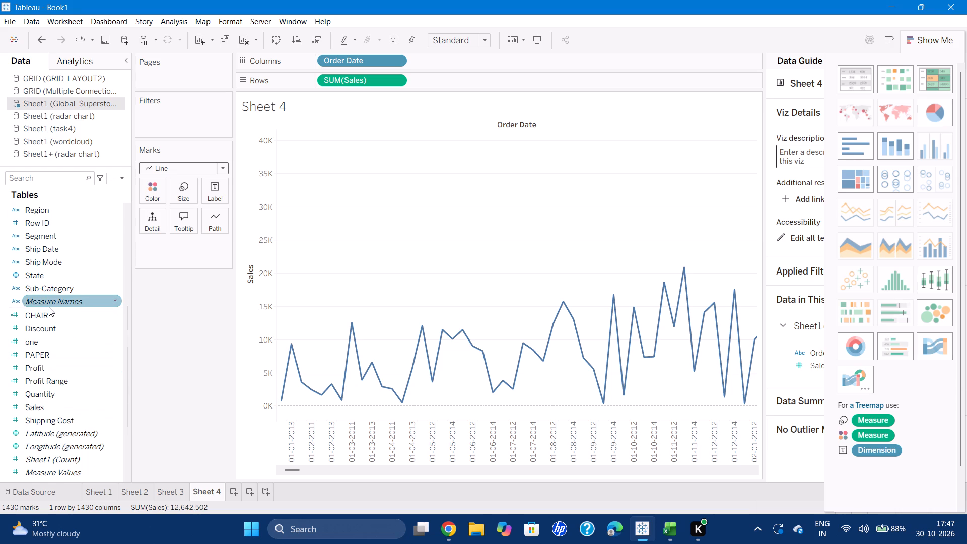
Add a second Order Date field to Columns, after the existing Order Date.
{"action": "scroll", "coordinate": [49, 307], "scroll_direction": "up", "scroll_amount": 2}
{"action": "left_click_drag", "start_coordinate": [38, 291], "coordinate": [96, 282]}
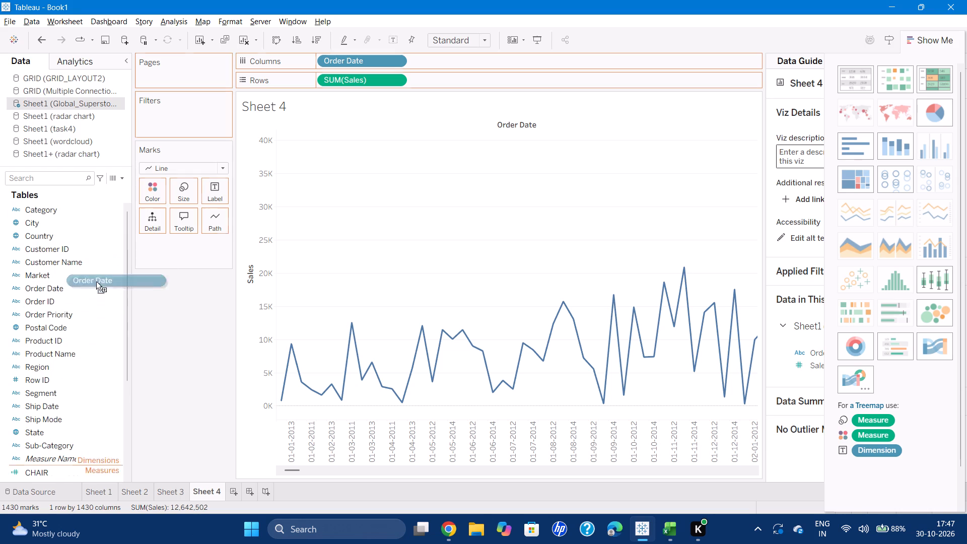
{"action": "left_click_drag", "start_coordinate": [96, 282], "coordinate": [426, 65]}
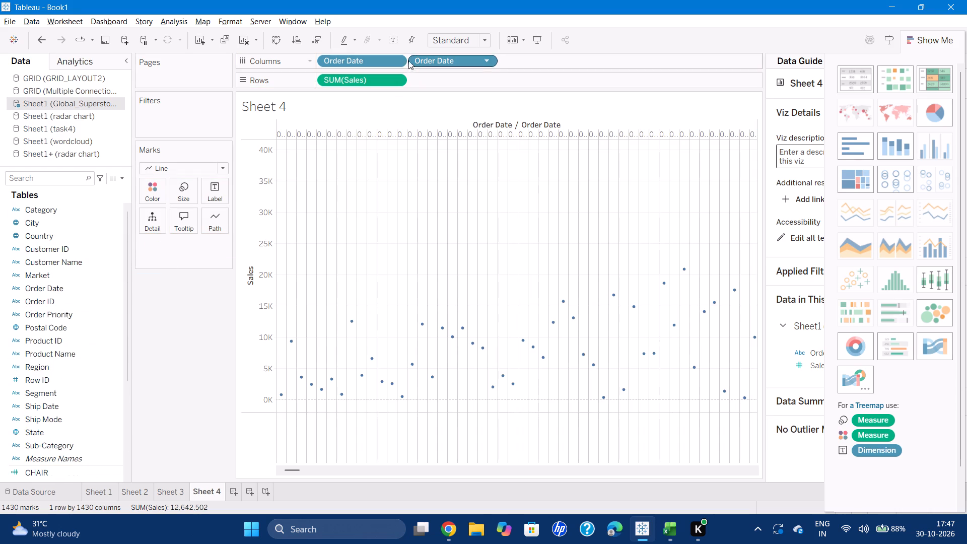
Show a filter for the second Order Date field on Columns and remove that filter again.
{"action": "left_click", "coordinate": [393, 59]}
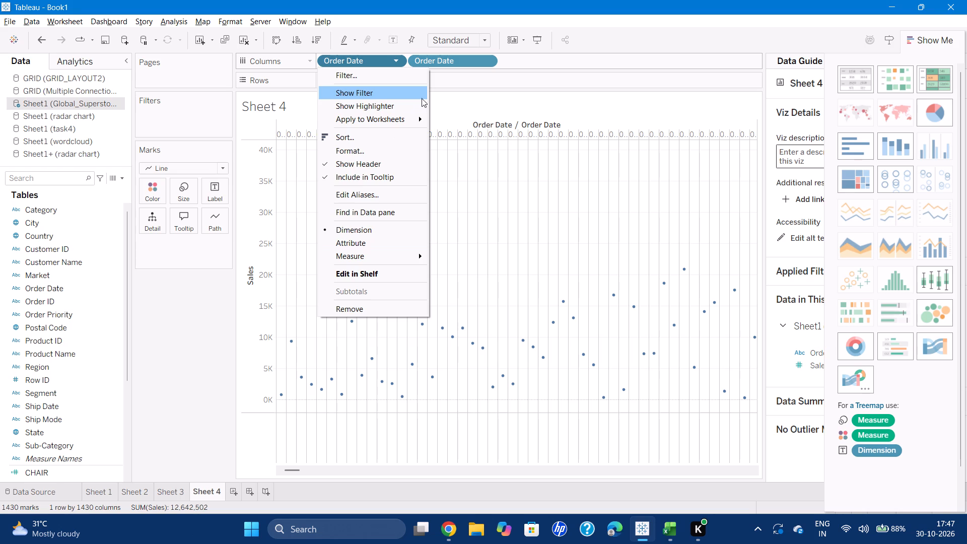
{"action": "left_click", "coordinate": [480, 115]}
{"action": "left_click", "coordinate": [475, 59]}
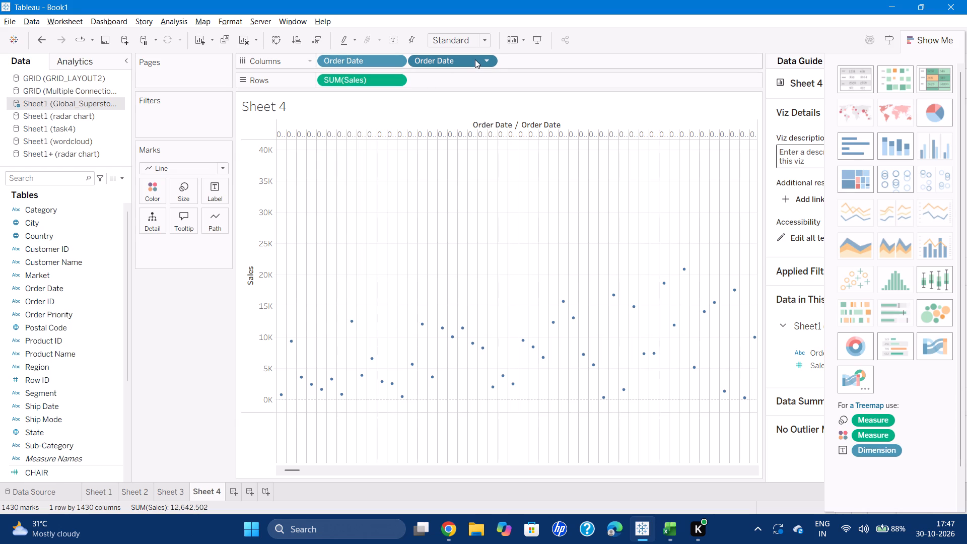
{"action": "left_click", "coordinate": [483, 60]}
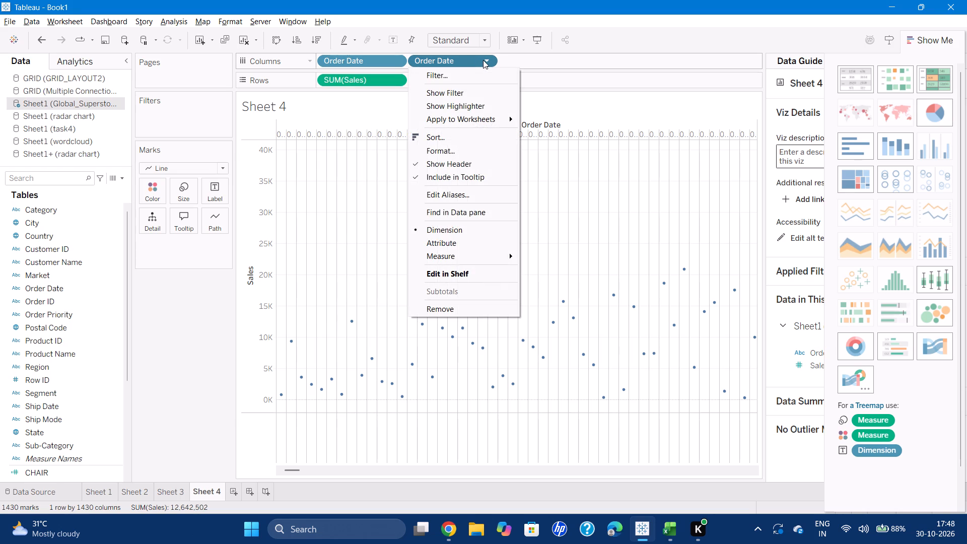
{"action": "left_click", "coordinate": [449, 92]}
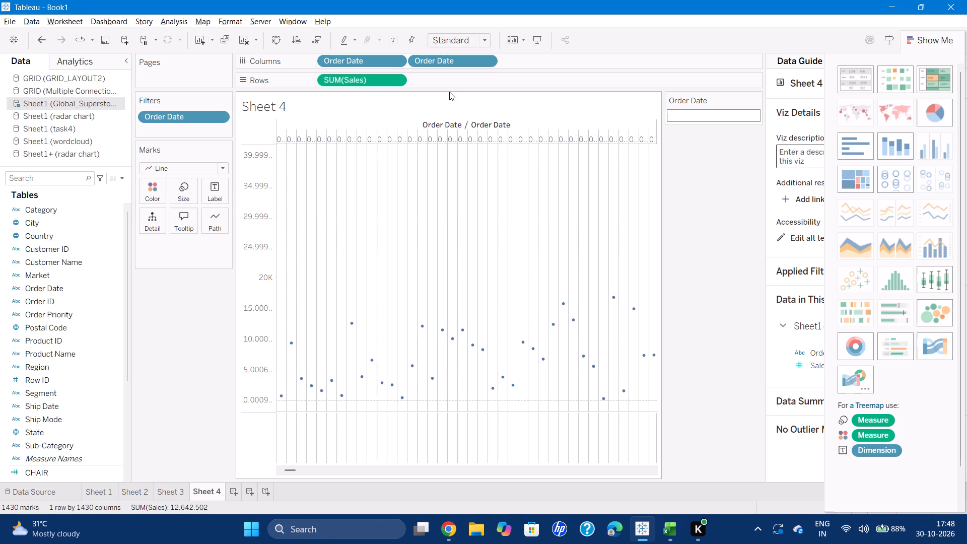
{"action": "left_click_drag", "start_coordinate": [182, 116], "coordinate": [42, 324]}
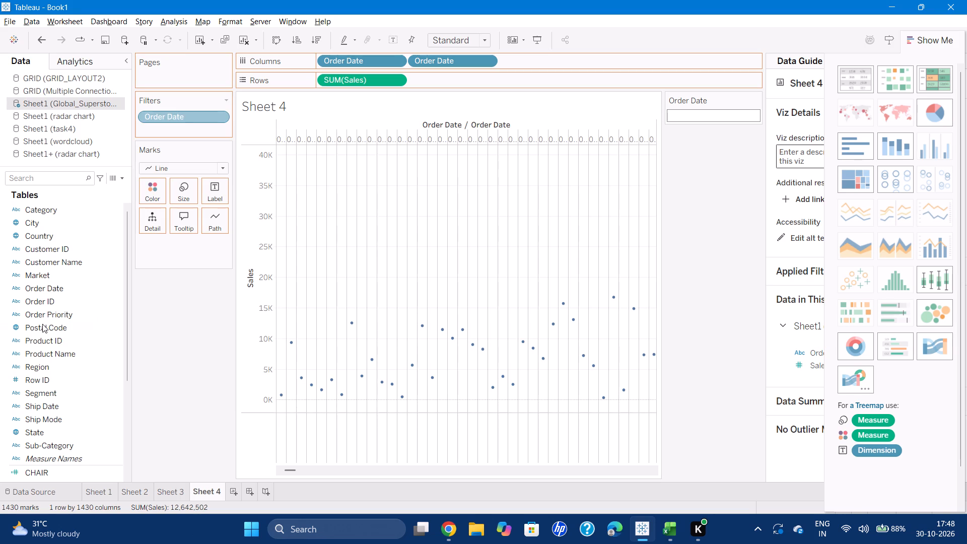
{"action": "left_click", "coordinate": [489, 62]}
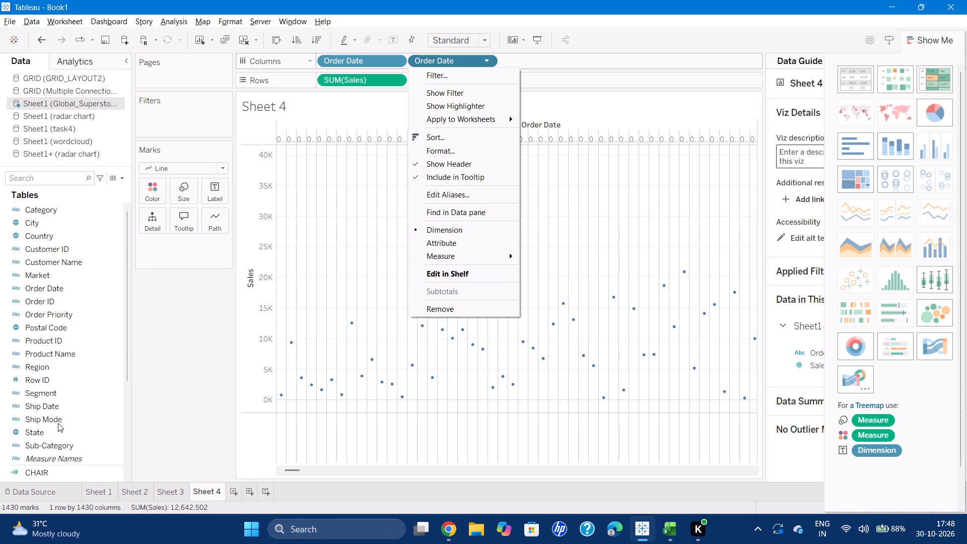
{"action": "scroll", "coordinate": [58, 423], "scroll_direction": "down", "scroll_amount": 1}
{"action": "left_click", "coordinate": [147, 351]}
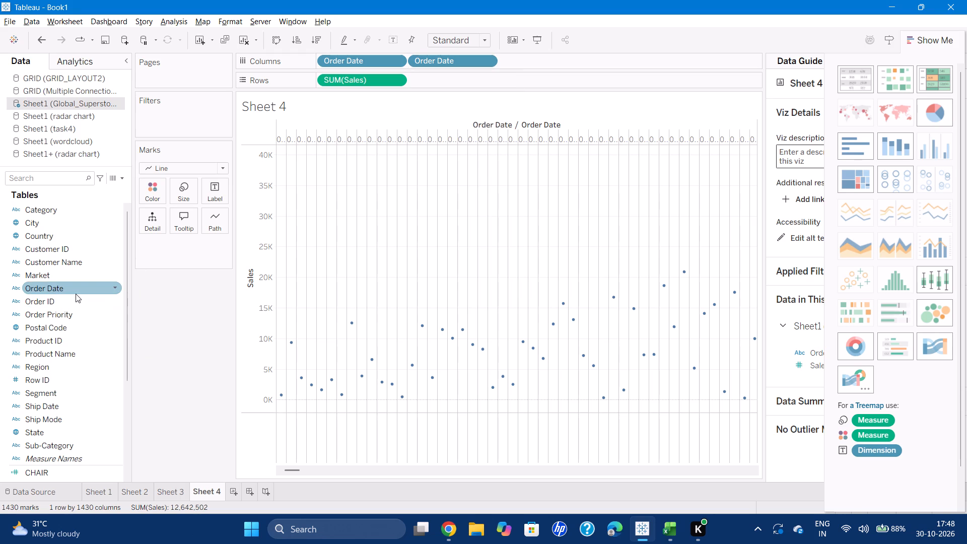
Change the data type of the Order Date field from the data source to Date.
{"action": "left_click", "coordinate": [113, 286]}
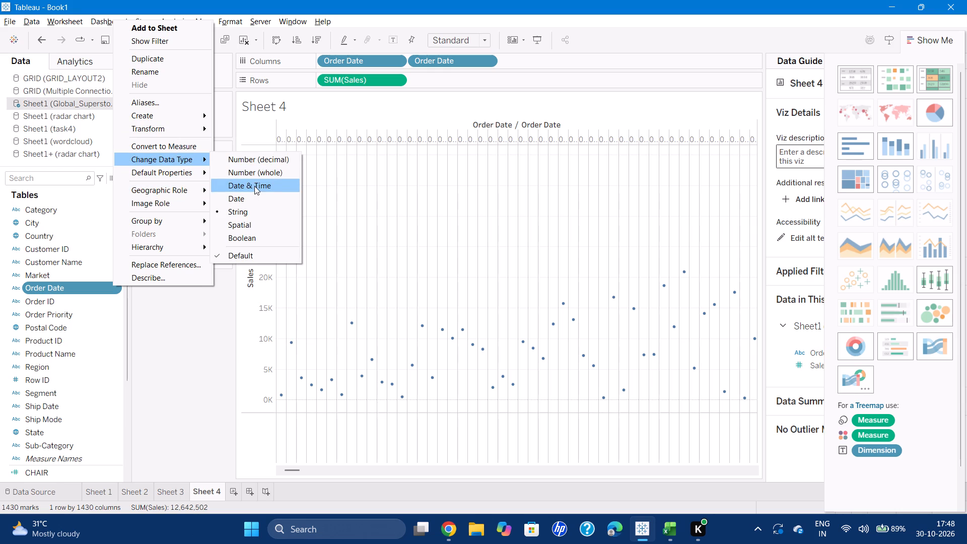
{"action": "left_click", "coordinate": [245, 195]}
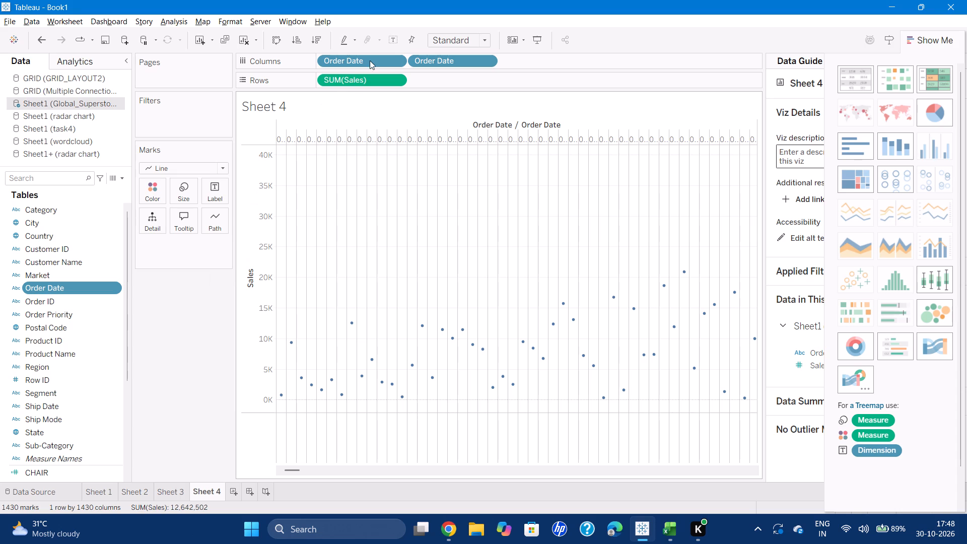
{"action": "left_click_drag", "start_coordinate": [371, 59], "coordinate": [102, 255]}
{"action": "left_click_drag", "start_coordinate": [368, 57], "coordinate": [320, 114]}
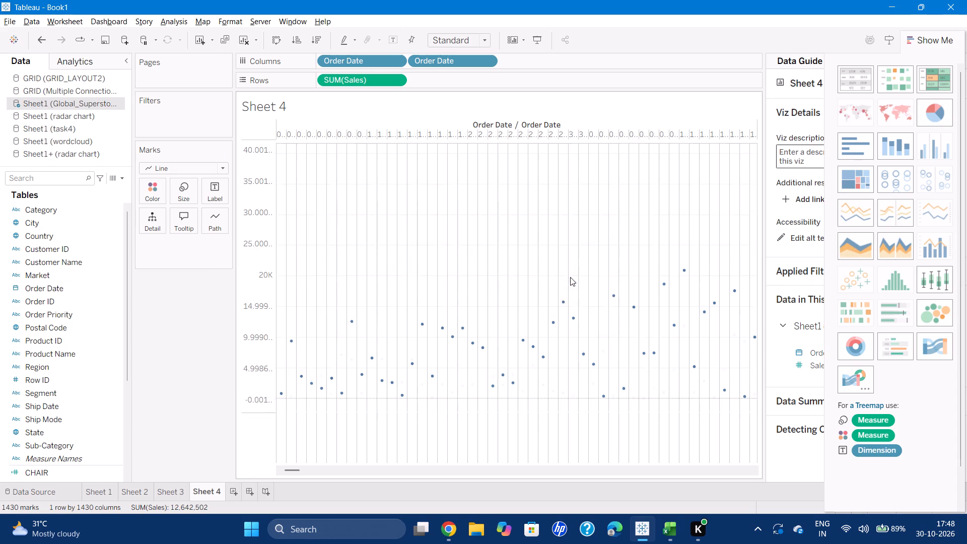
Set the first Order Date field on Columns to the discrete Year date part.
{"action": "left_click", "coordinate": [396, 60]}
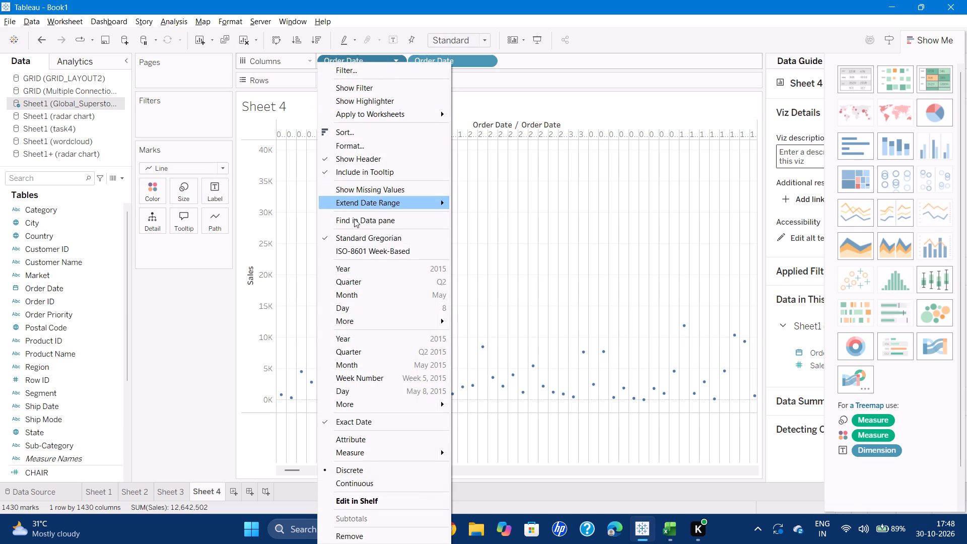
{"action": "left_click", "coordinate": [355, 267]}
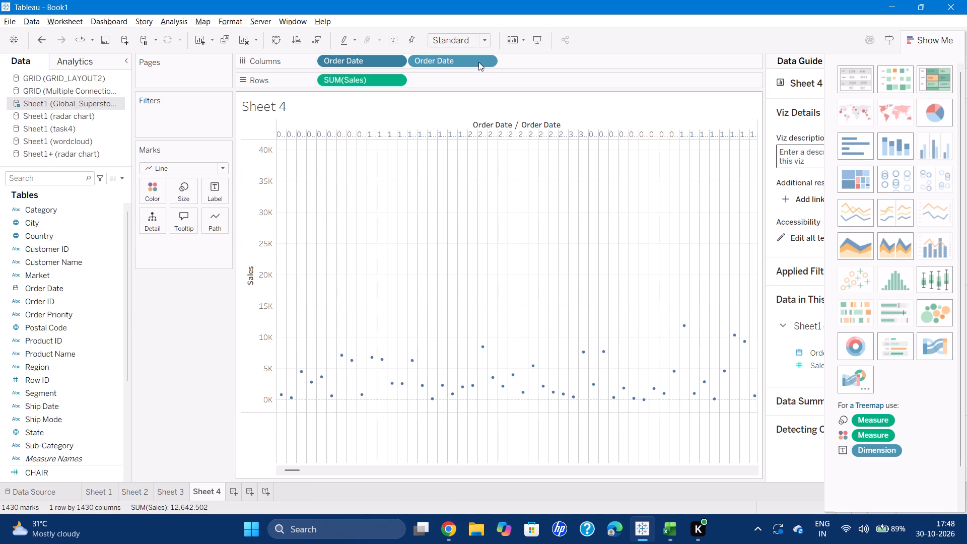
{"action": "left_click", "coordinate": [486, 60]}
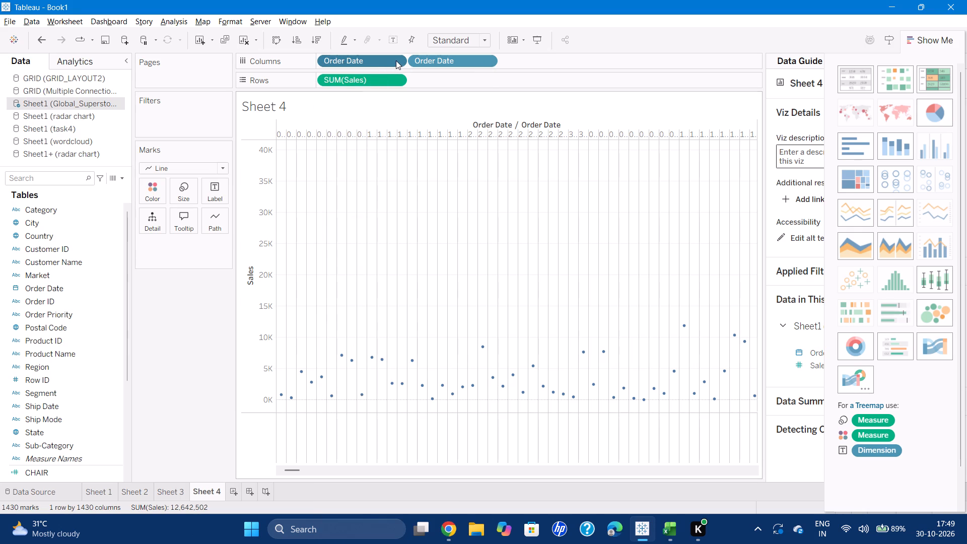
{"action": "left_click", "coordinate": [396, 60]}
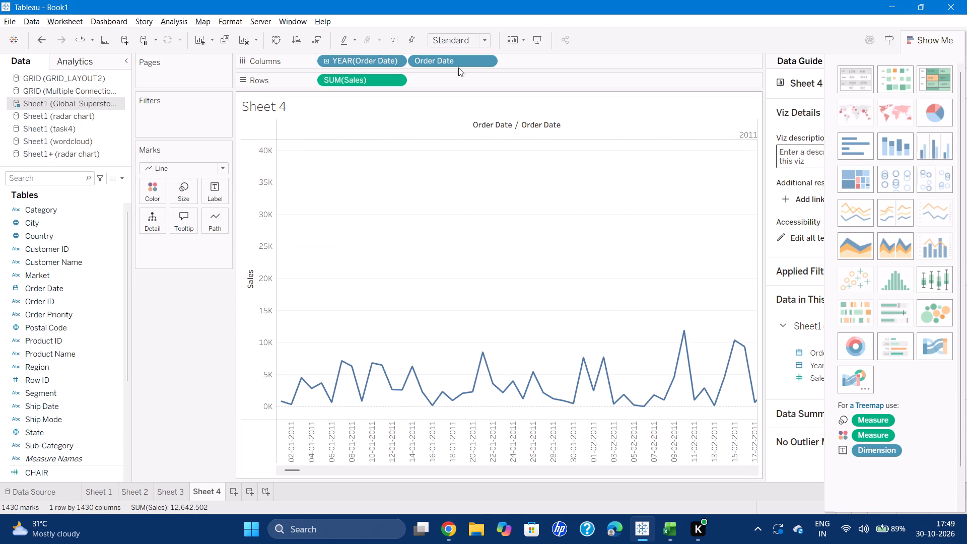
Set the second Order Date field on Columns to the discrete Month date part.
{"action": "left_click", "coordinate": [487, 61]}
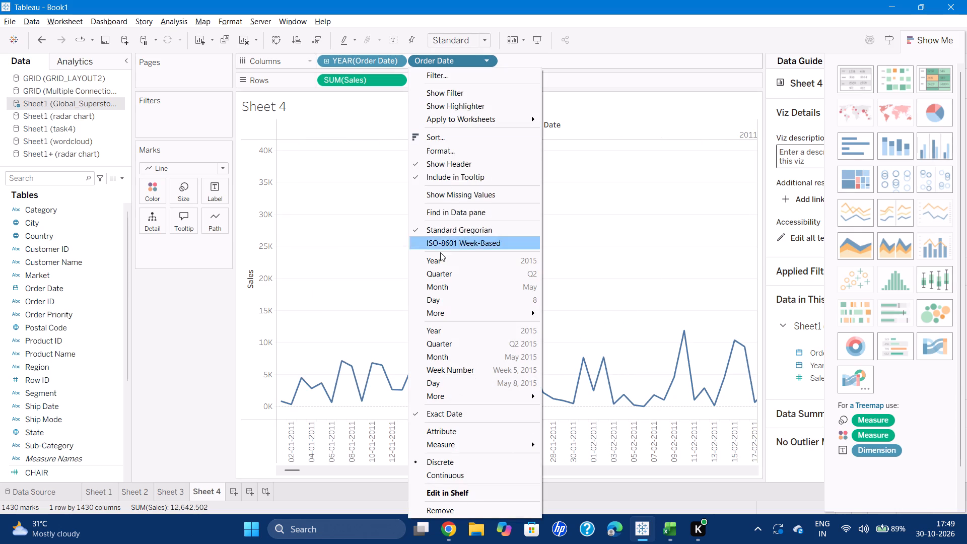
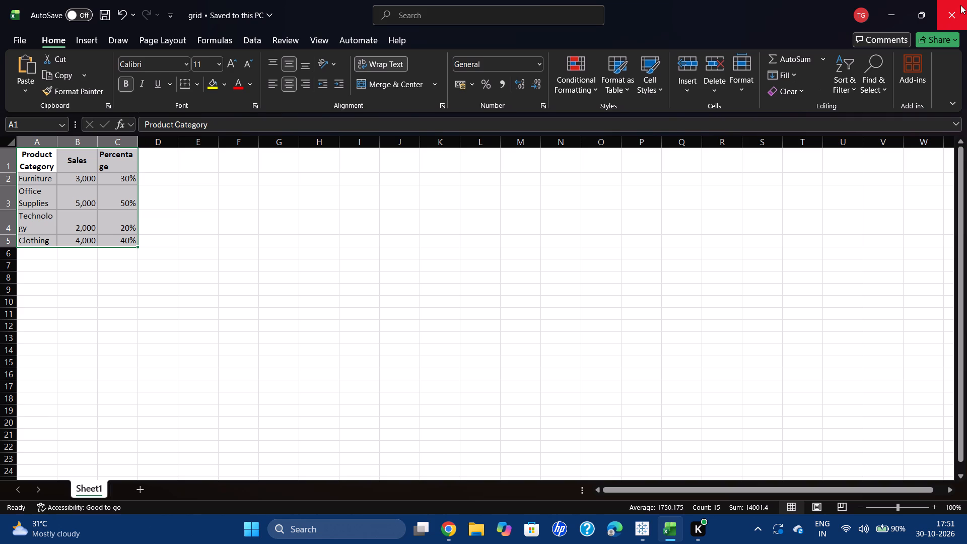
{"action": "left_click", "coordinate": [960, 5]}
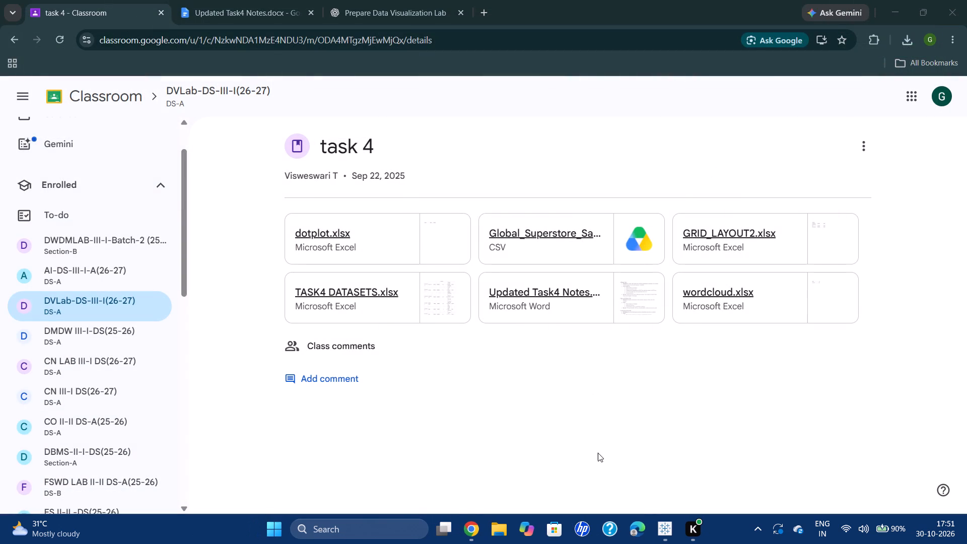
Switch to Tableau to check the Sheet 4 line chart and return to the task 4 Classroom page in Chrome.
{"action": "left_click", "coordinate": [660, 539]}
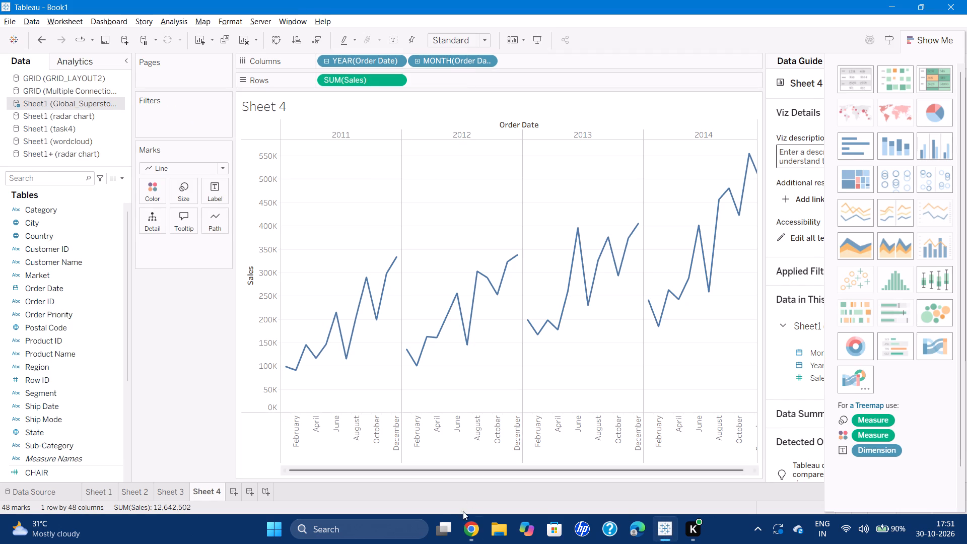
{"action": "left_click", "coordinate": [462, 532]}
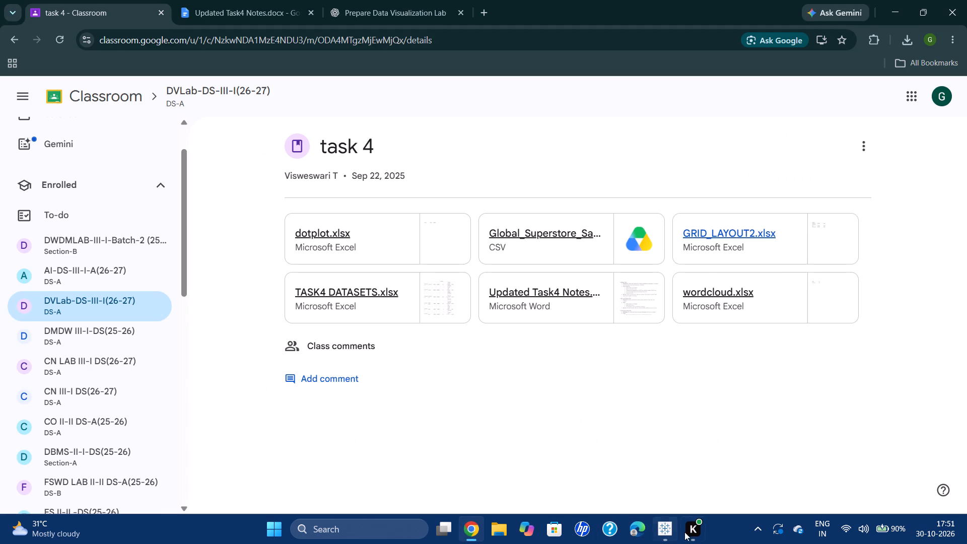
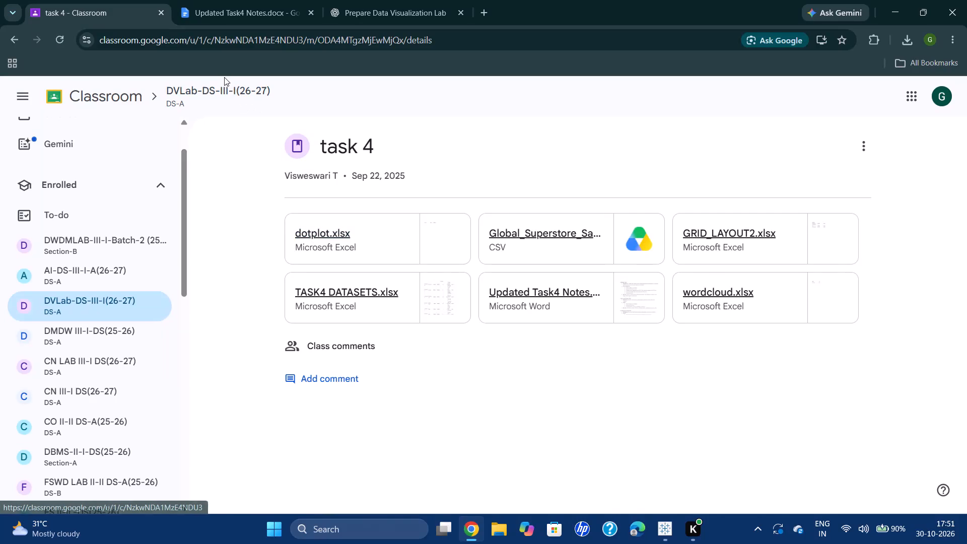
Return to the DVLab-DS-III-I(26-27) class stream and open the task 3 material.
{"action": "left_click", "coordinate": [209, 91]}
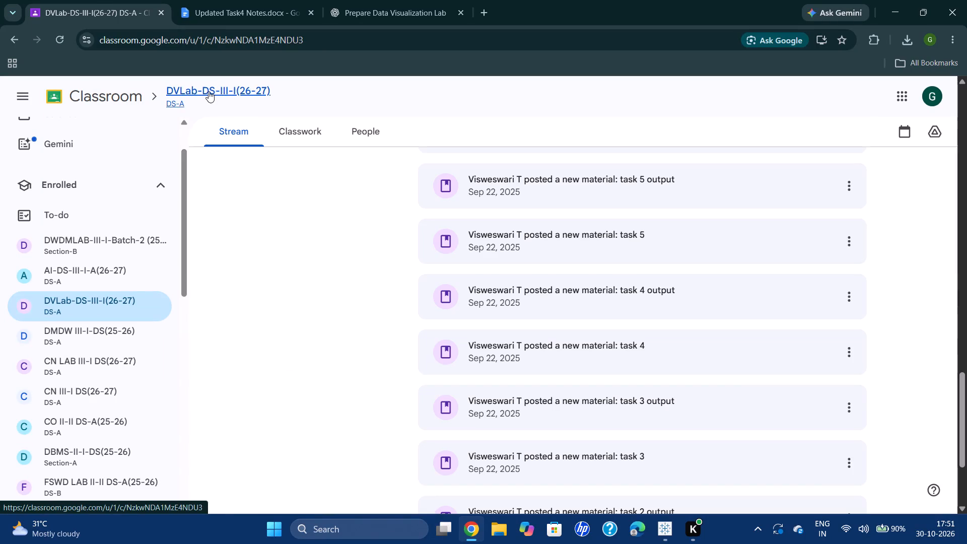
{"action": "scroll", "coordinate": [497, 482], "scroll_direction": "down", "scroll_amount": 3}
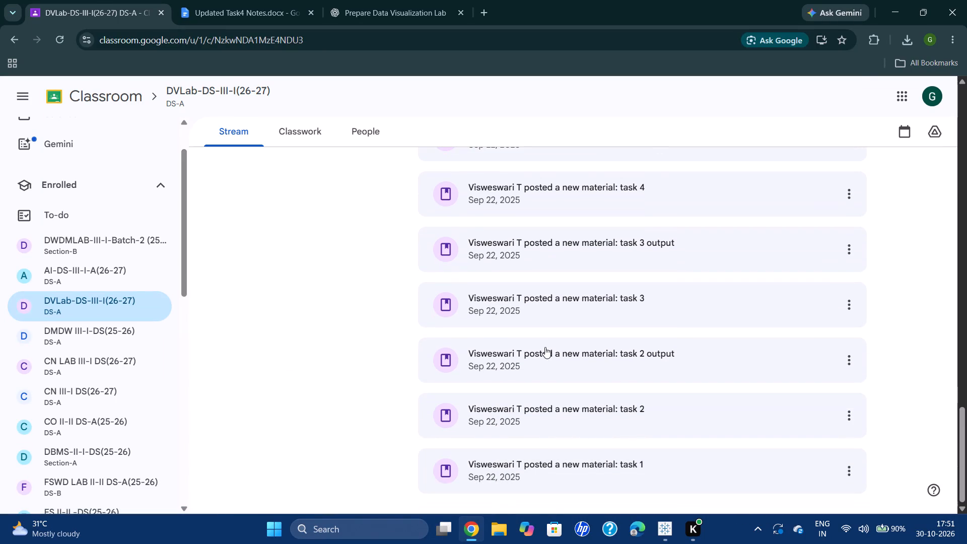
{"action": "left_click", "coordinate": [558, 294]}
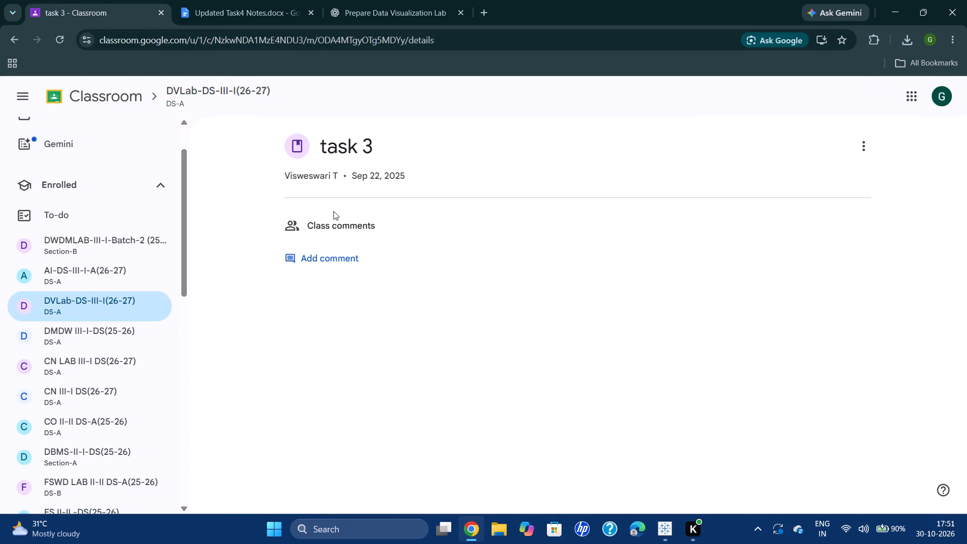
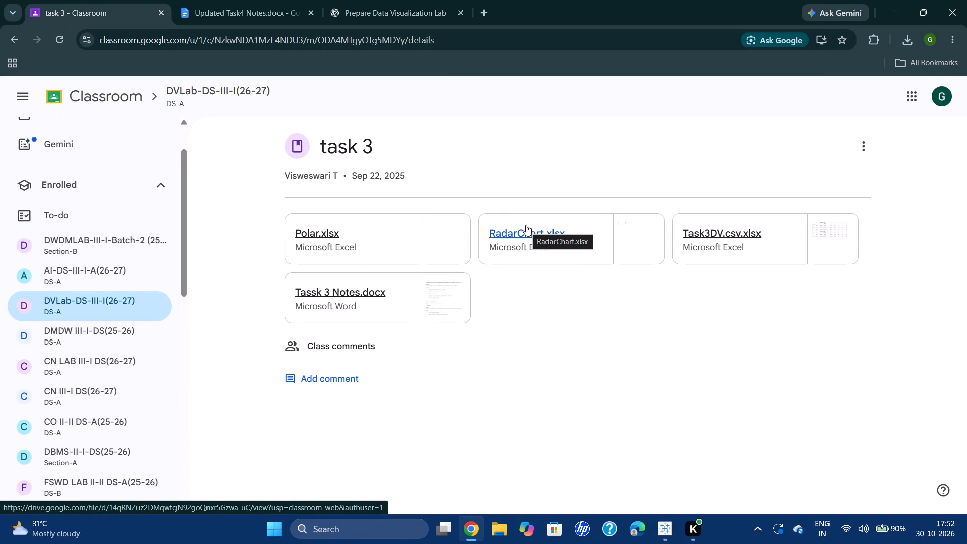
Open Tassk 3 Notes.docx from the task 3 material and read the Bar Chart instructions.
{"action": "left_click", "coordinate": [349, 292]}
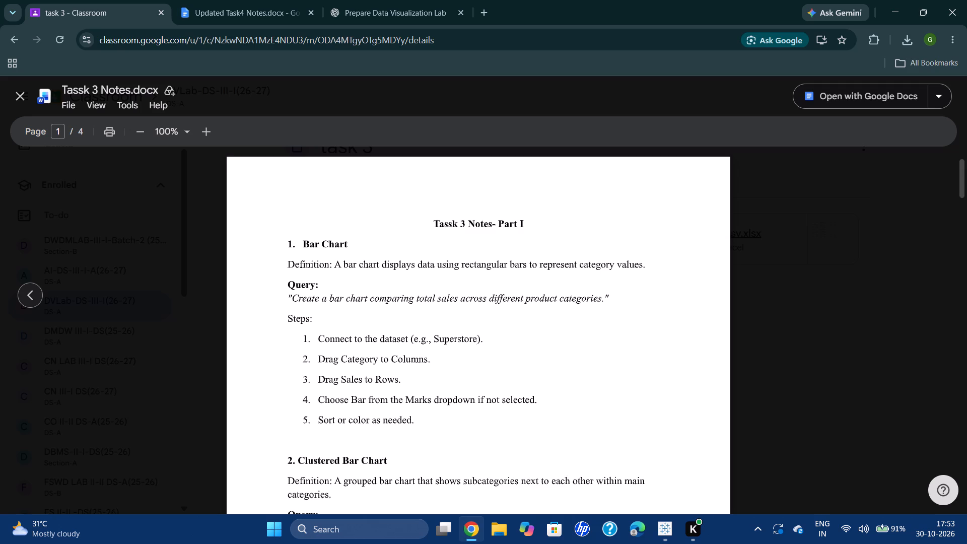
{"action": "scroll", "coordinate": [374, 313], "scroll_direction": "down", "scroll_amount": 1}
{"action": "scroll", "coordinate": [374, 313], "scroll_direction": "up", "scroll_amount": 1}
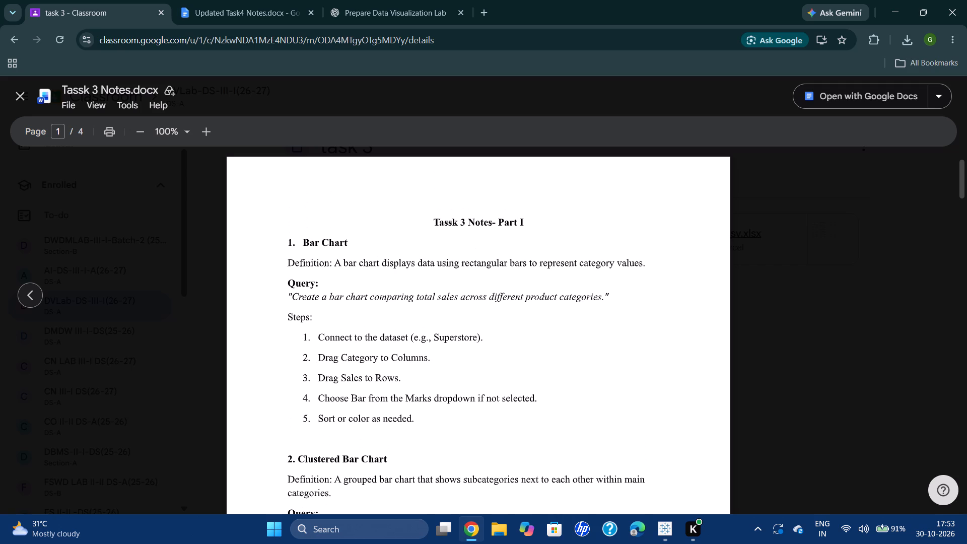
Switch to Tableau and clear Sheet 4 by removing both Order Date fields from Columns and Sales from Rows.
{"action": "left_click", "coordinate": [669, 536]}
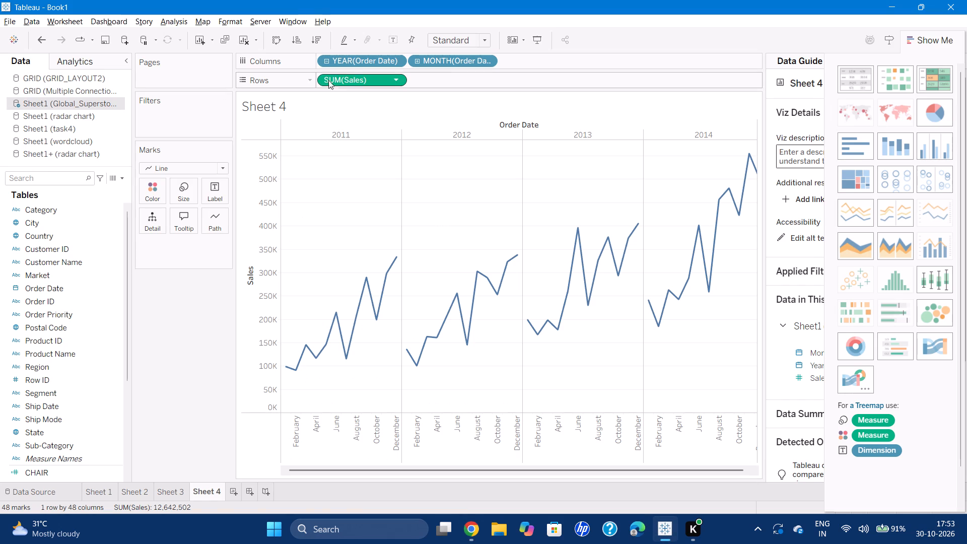
{"action": "left_click", "coordinate": [350, 54]}
{"action": "left_click_drag", "start_coordinate": [340, 62], "coordinate": [0, 301]}
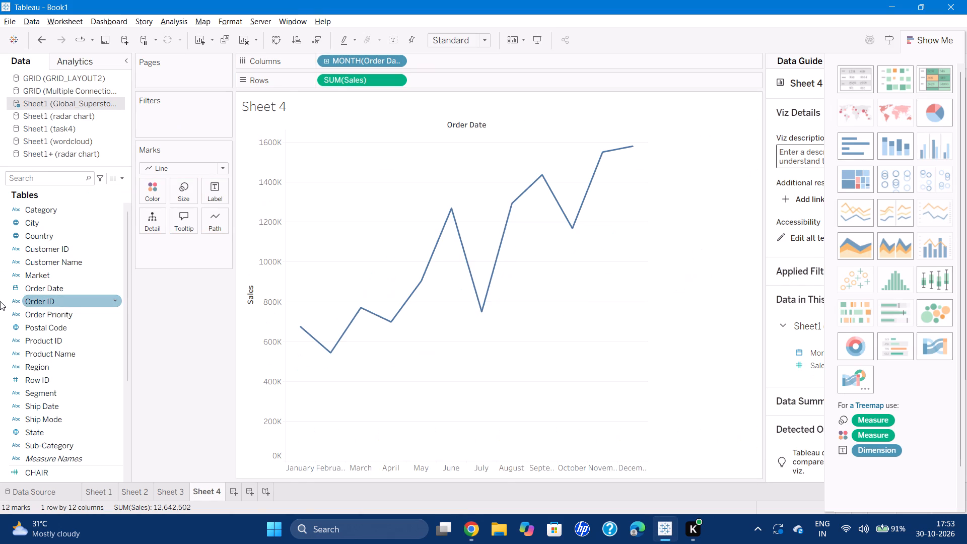
{"action": "left_click_drag", "start_coordinate": [353, 61], "coordinate": [53, 323]}
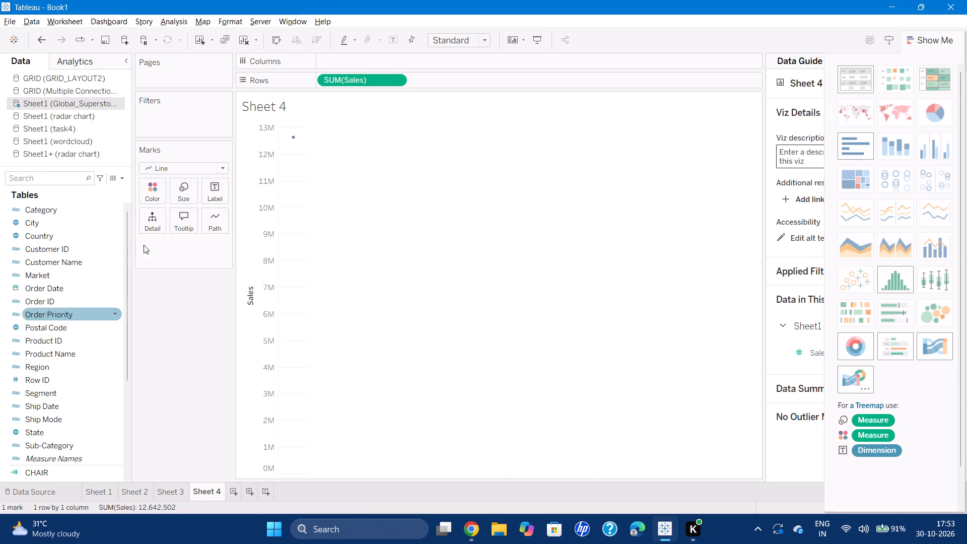
{"action": "left_click_drag", "start_coordinate": [355, 80], "coordinate": [54, 321]}
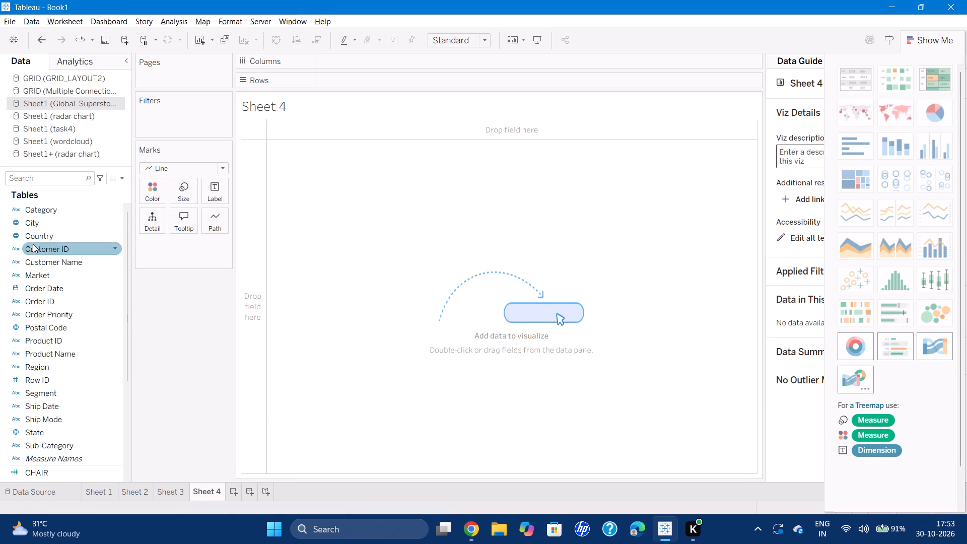
Build a bar chart of Sales by Category, with Category on Columns, Sales on Rows, Bar marks and colour by Category.
{"action": "left_click_drag", "start_coordinate": [35, 213], "coordinate": [319, 63]}
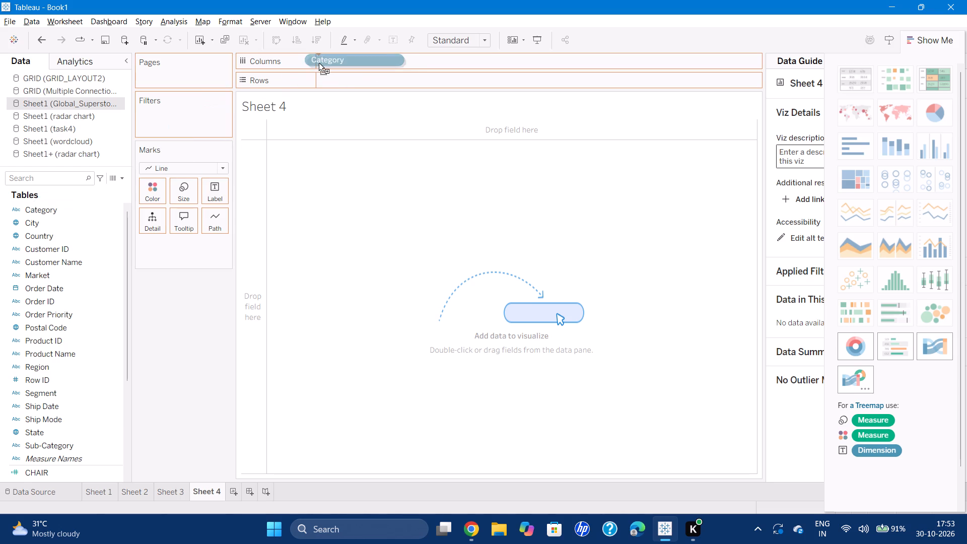
{"action": "left_click_drag", "start_coordinate": [319, 63], "coordinate": [338, 64]}
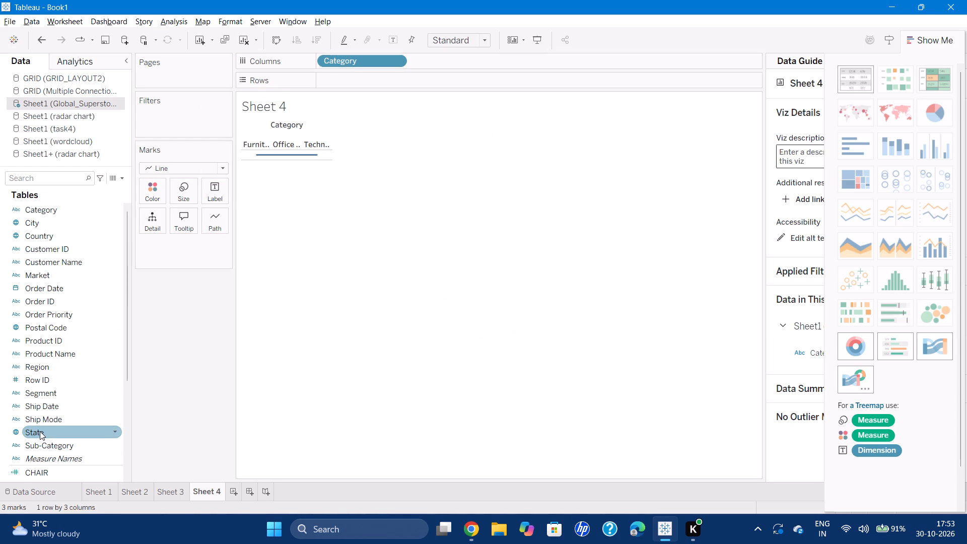
{"action": "scroll", "coordinate": [40, 431], "scroll_direction": "down", "scroll_amount": 1}
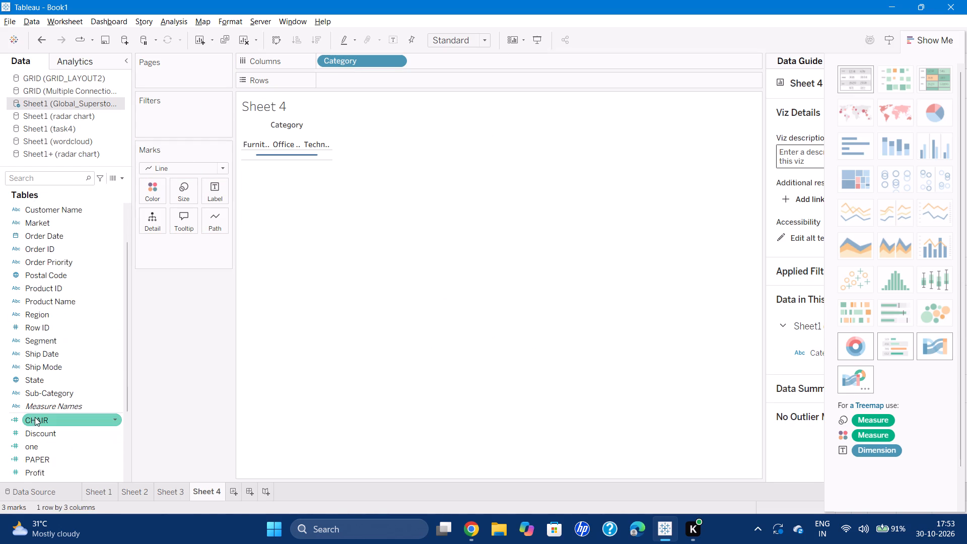
{"action": "scroll", "coordinate": [43, 342], "scroll_direction": "down", "scroll_amount": 2}
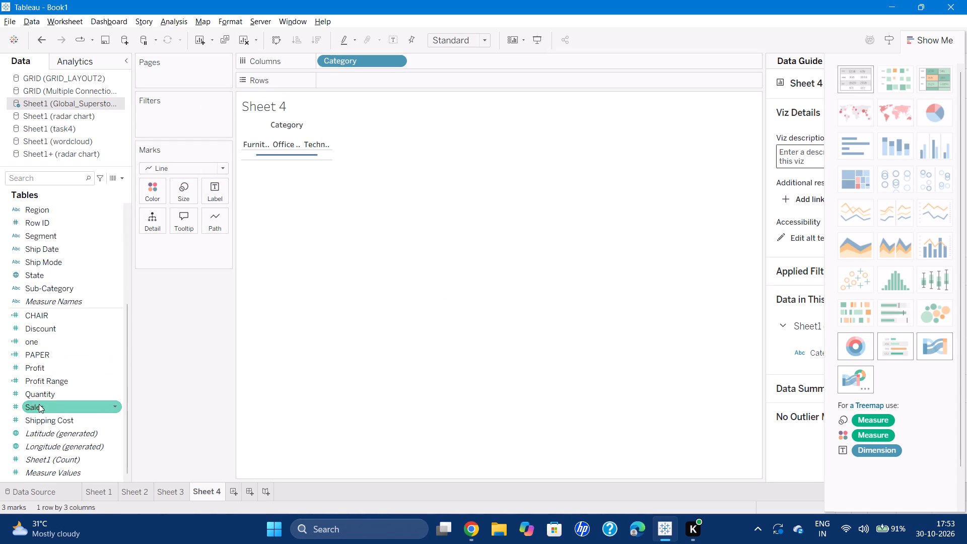
{"action": "left_click_drag", "start_coordinate": [39, 408], "coordinate": [347, 87]}
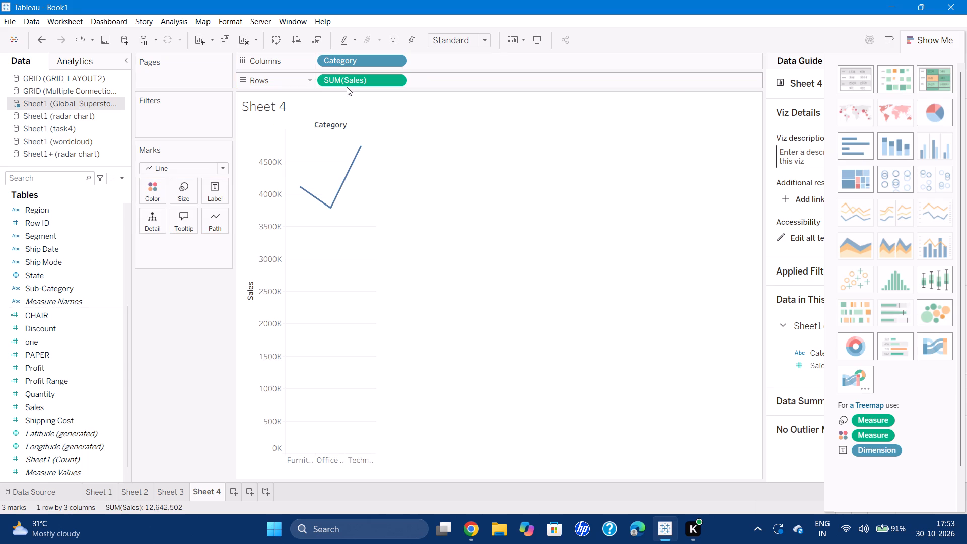
{"action": "left_click", "coordinate": [200, 171]}
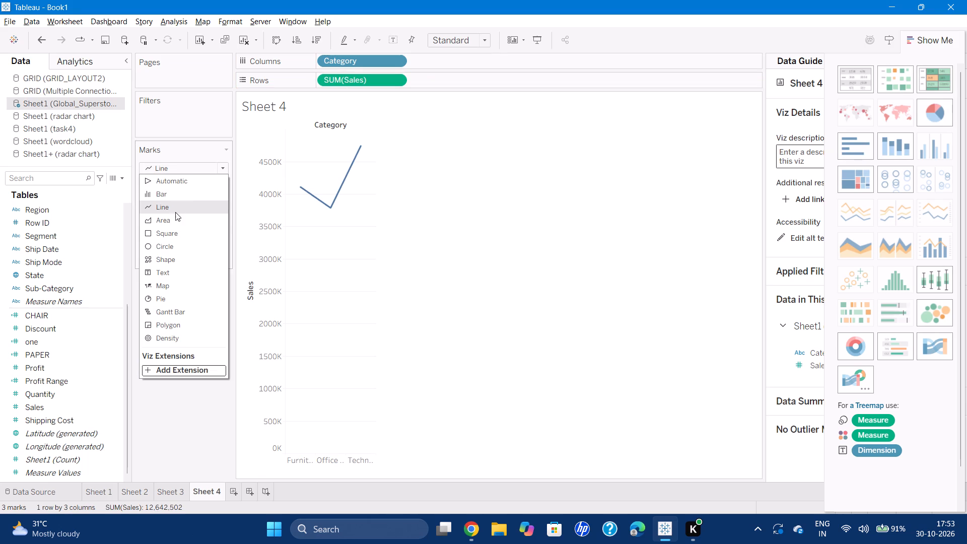
{"action": "left_click", "coordinate": [198, 190]}
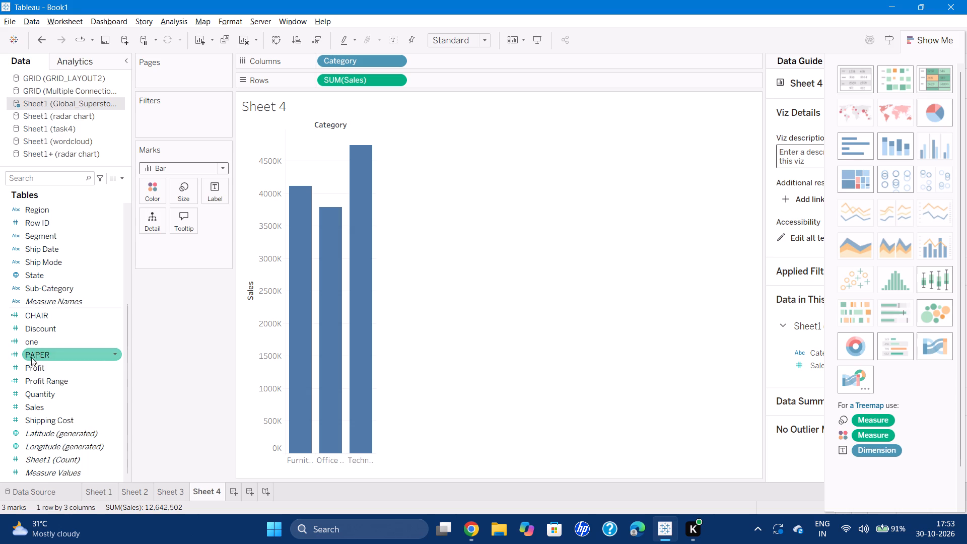
{"action": "scroll", "coordinate": [25, 267], "scroll_direction": "up", "scroll_amount": 3}
{"action": "left_click_drag", "start_coordinate": [55, 212], "coordinate": [157, 184]}
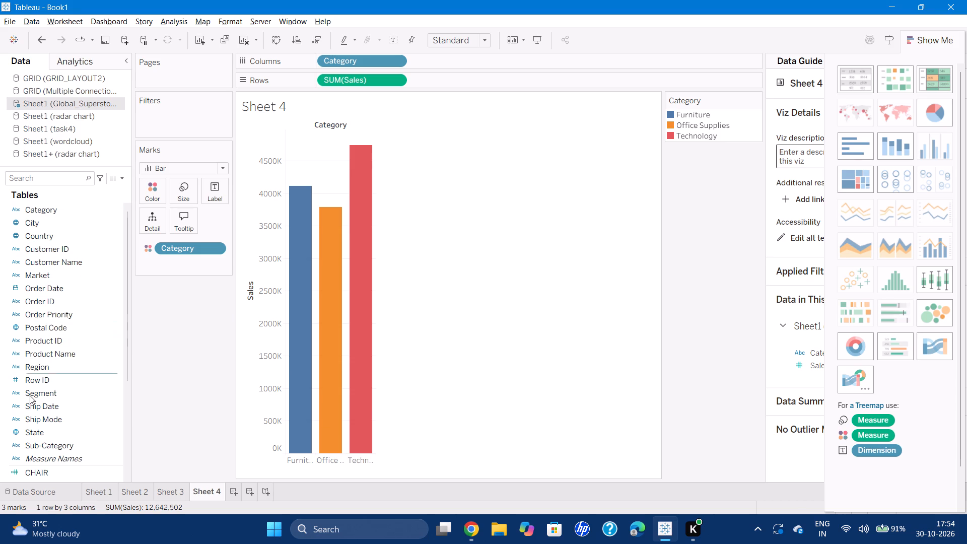
Make the chart a clustered bar chart by adding Sub-Category after Category on Columns and colouring by Sub-Category.
{"action": "left_click_drag", "start_coordinate": [35, 442], "coordinate": [418, 60]}
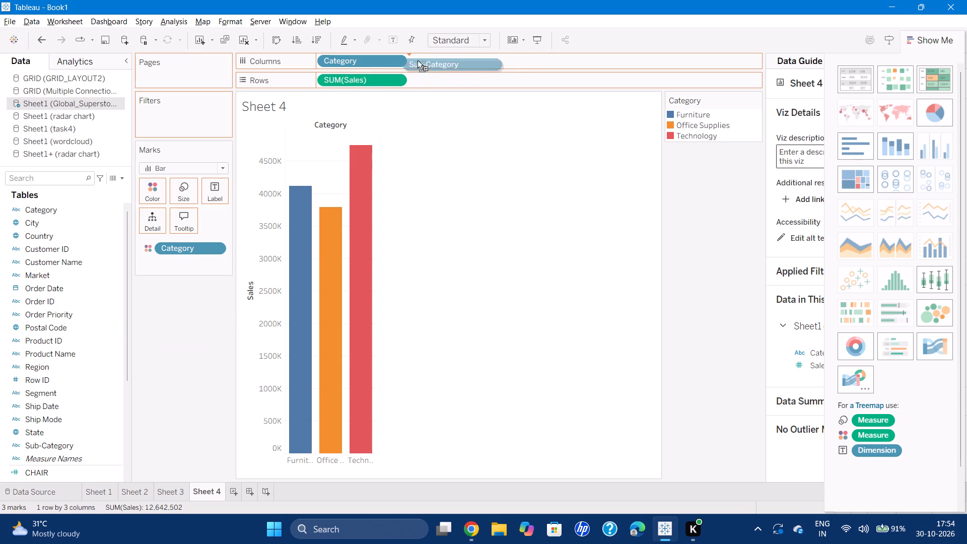
{"action": "left_click_drag", "start_coordinate": [418, 60], "coordinate": [435, 57]}
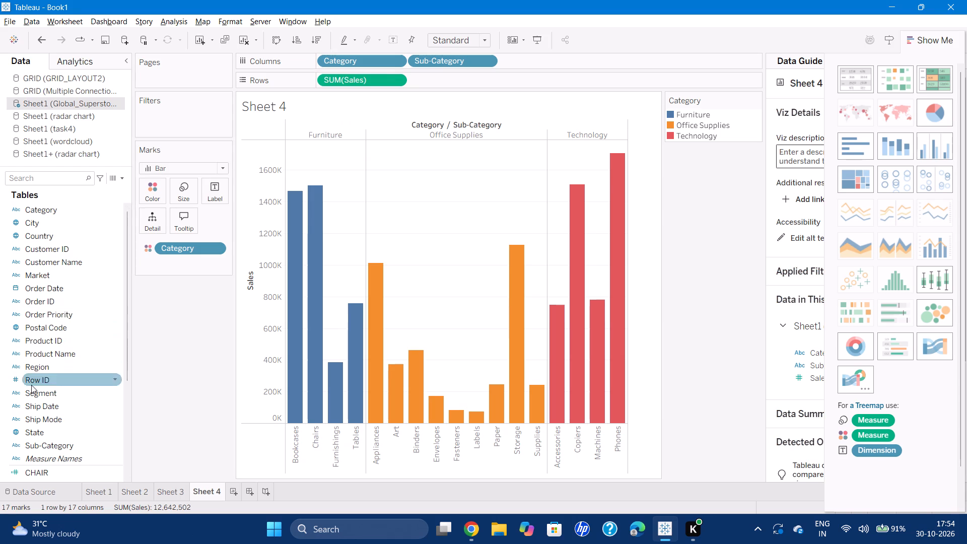
{"action": "left_click_drag", "start_coordinate": [40, 446], "coordinate": [125, 289]}
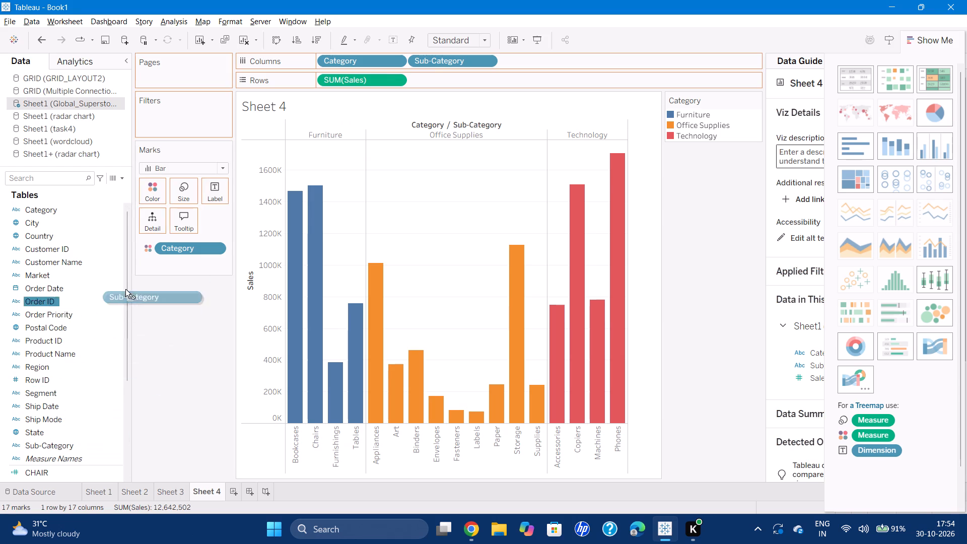
{"action": "left_click_drag", "start_coordinate": [125, 289], "coordinate": [161, 193]}
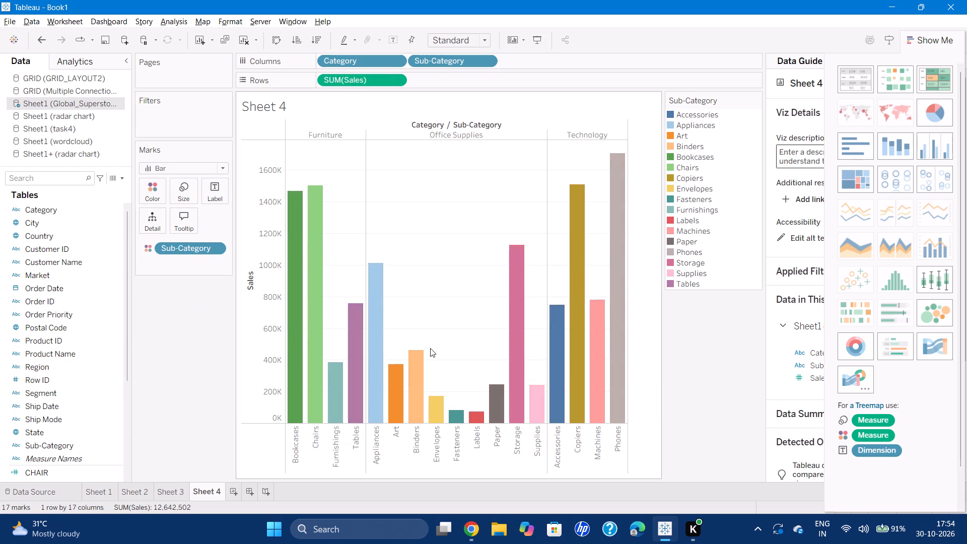
Switch back to the Tassk 3 notes in Chrome and read the Clustered Bar Chart query and steps.
{"action": "left_click", "coordinate": [473, 518]}
{"action": "scroll", "coordinate": [356, 302], "scroll_direction": "down", "scroll_amount": 2}
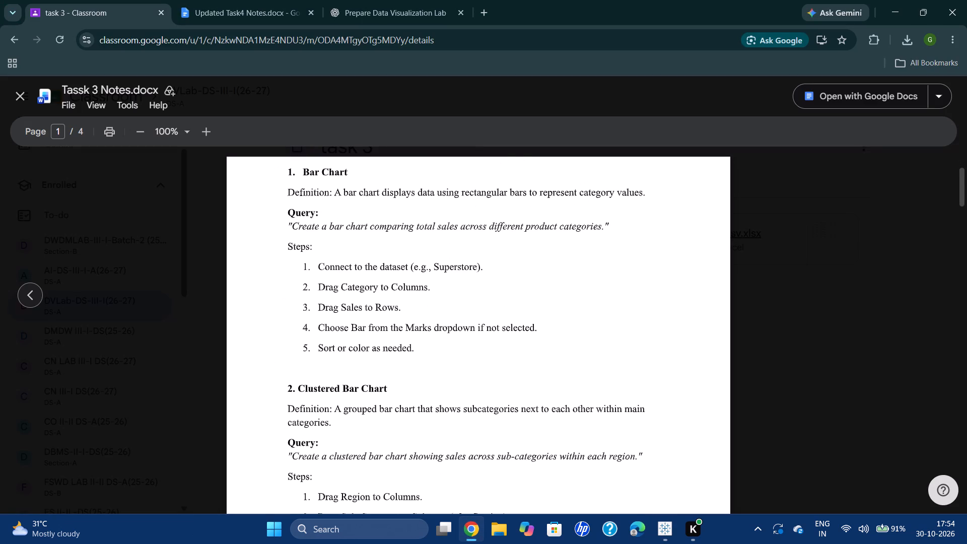
{"action": "scroll", "coordinate": [356, 302], "scroll_direction": "down", "scroll_amount": 1}
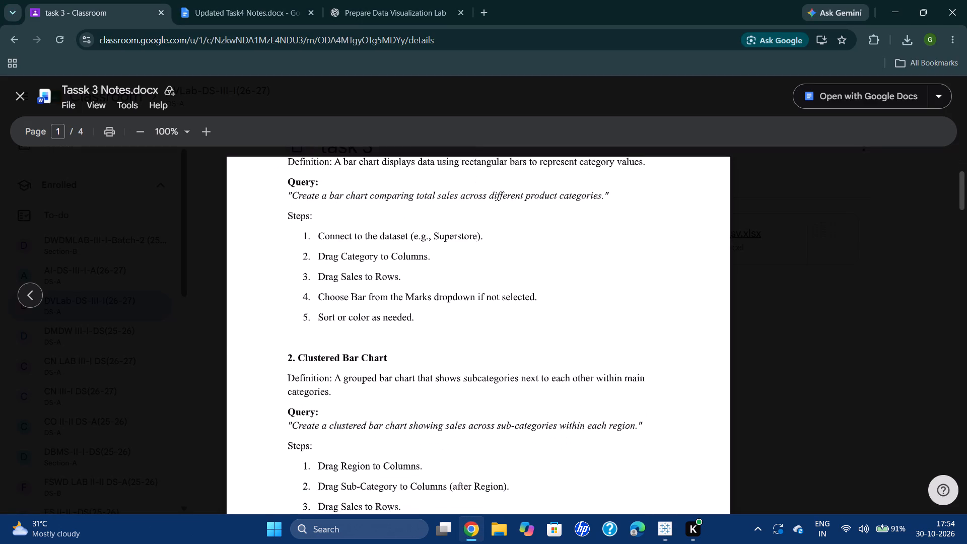
{"action": "scroll", "coordinate": [356, 302], "scroll_direction": "down", "scroll_amount": 1}
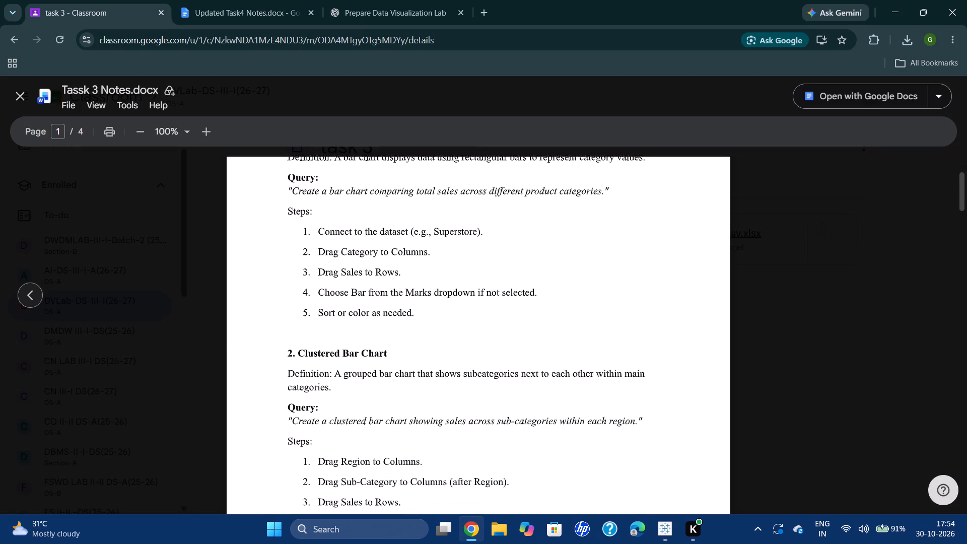
{"action": "scroll", "coordinate": [356, 302], "scroll_direction": "down", "scroll_amount": 3}
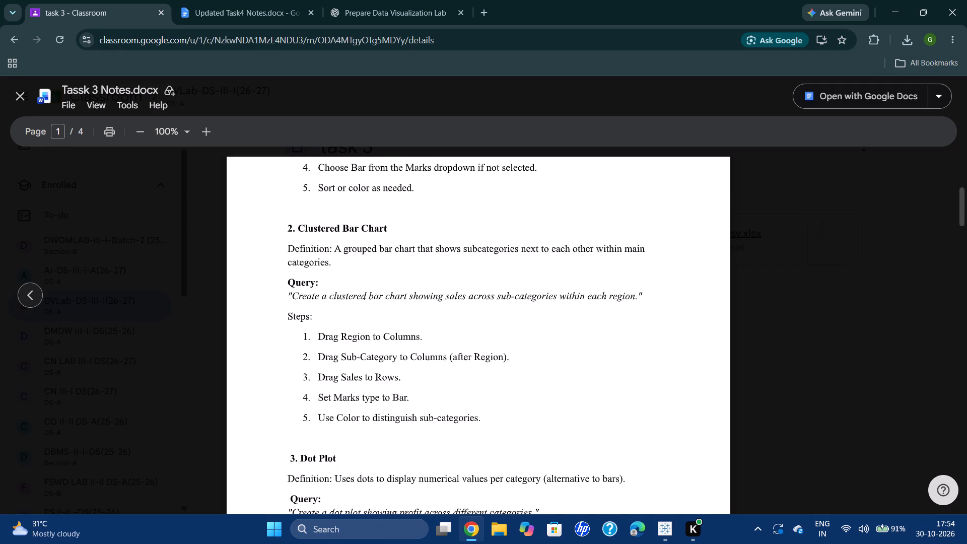
{"action": "scroll", "coordinate": [356, 302], "scroll_direction": "down", "scroll_amount": 1}
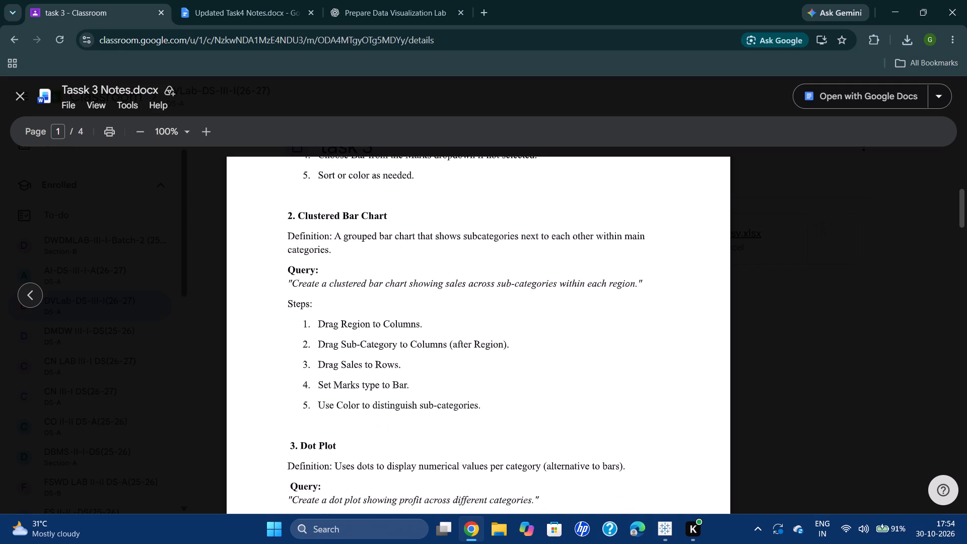
{"action": "scroll", "coordinate": [356, 302], "scroll_direction": "down", "scroll_amount": 2}
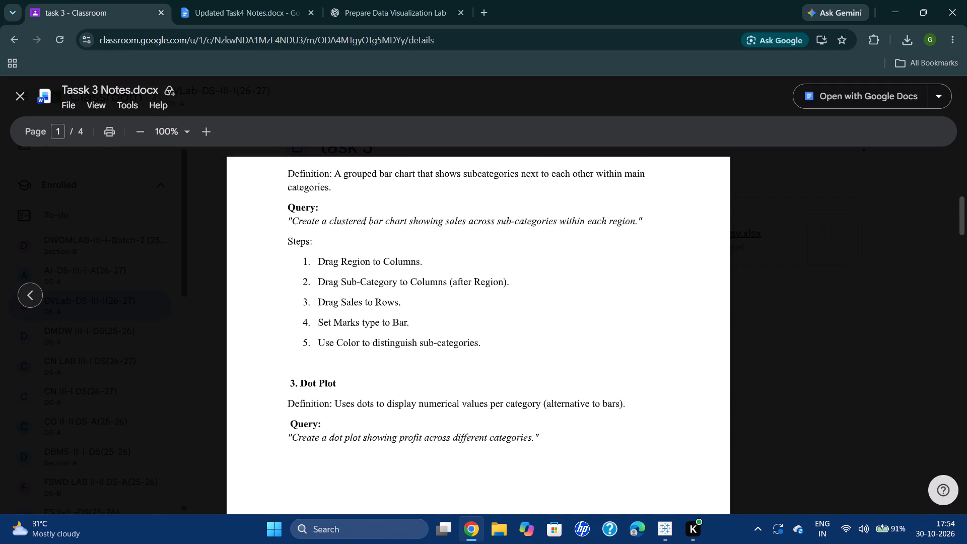
Read the Dot Plot and Pictorial Plot (Shape Plot) queries and steps in the notes.
{"action": "scroll", "coordinate": [356, 302], "scroll_direction": "down", "scroll_amount": 1}
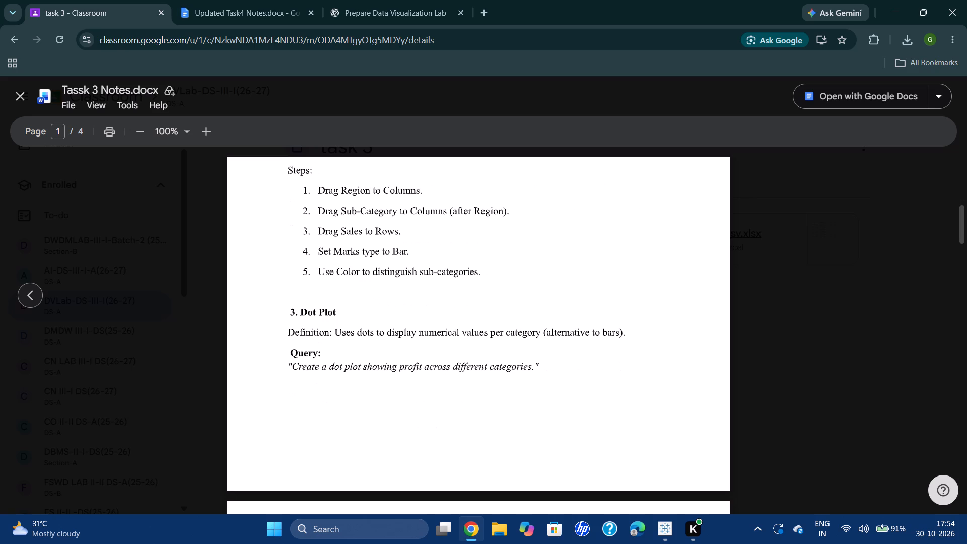
{"action": "scroll", "coordinate": [409, 371], "scroll_direction": "down", "scroll_amount": 2}
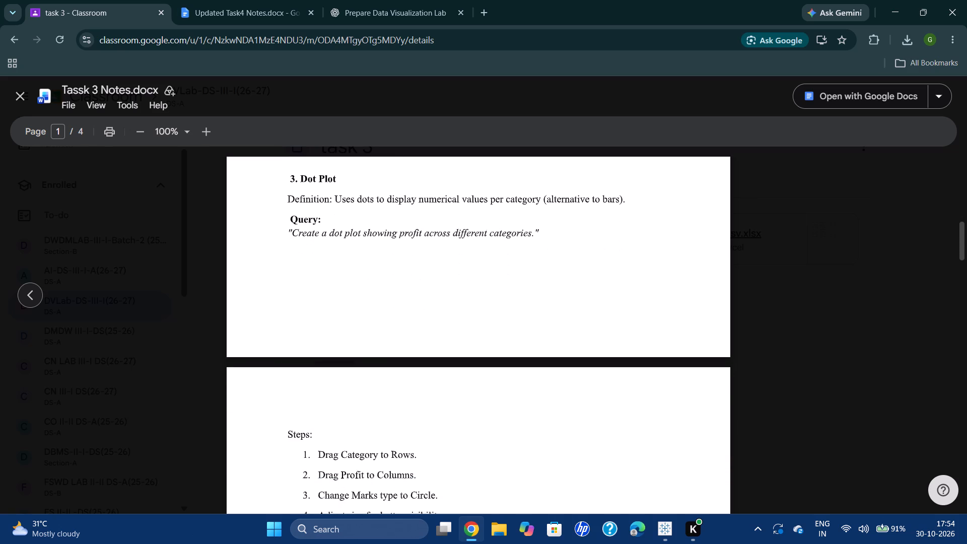
{"action": "scroll", "coordinate": [409, 371], "scroll_direction": "down", "scroll_amount": 1}
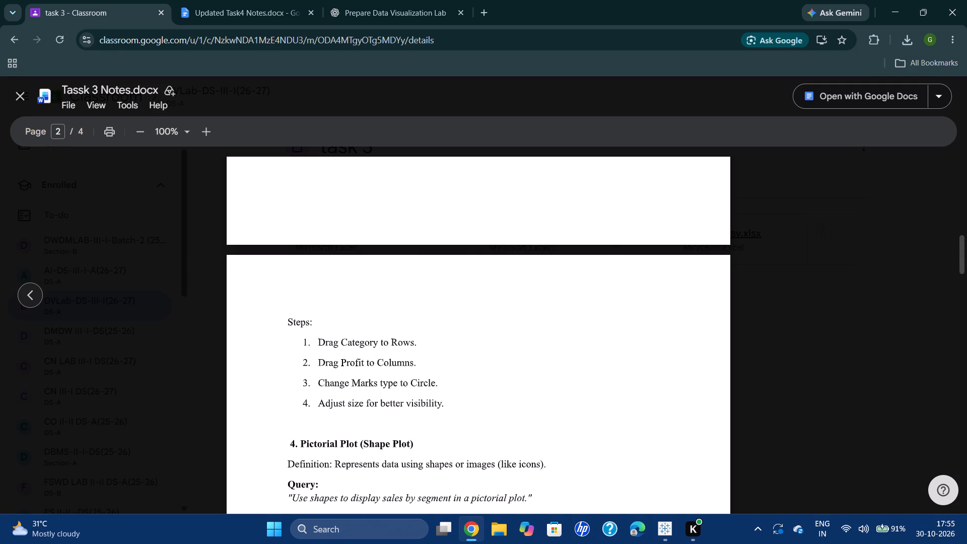
{"action": "scroll", "coordinate": [308, 351], "scroll_direction": "down", "scroll_amount": 1}
{"action": "scroll", "coordinate": [269, 396], "scroll_direction": "up", "scroll_amount": 4}
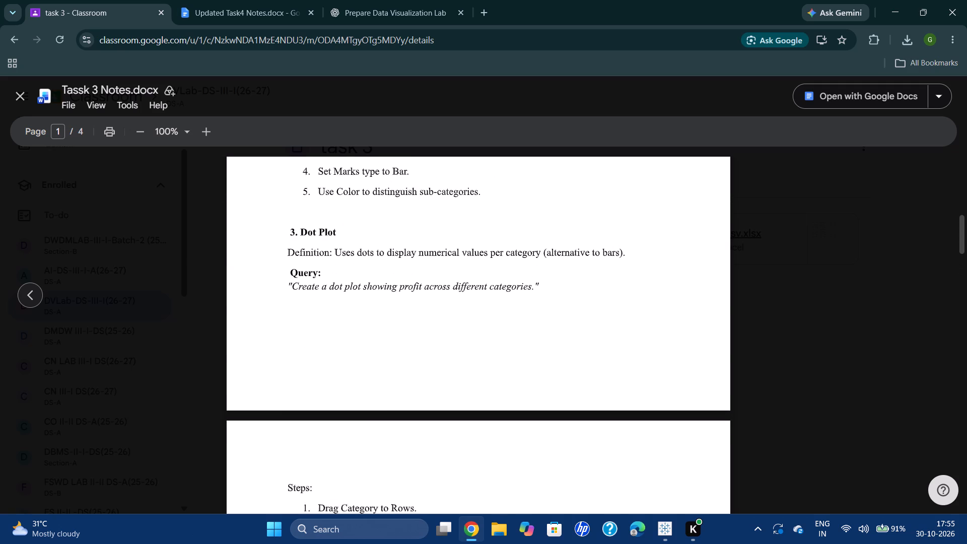
{"action": "scroll", "coordinate": [269, 396], "scroll_direction": "down", "scroll_amount": 3}
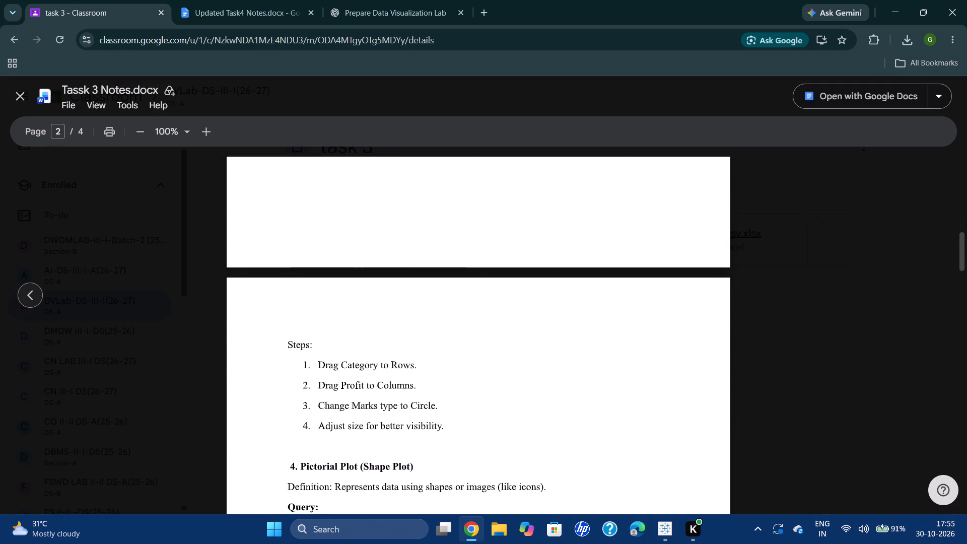
{"action": "scroll", "coordinate": [269, 396], "scroll_direction": "up", "scroll_amount": 4}
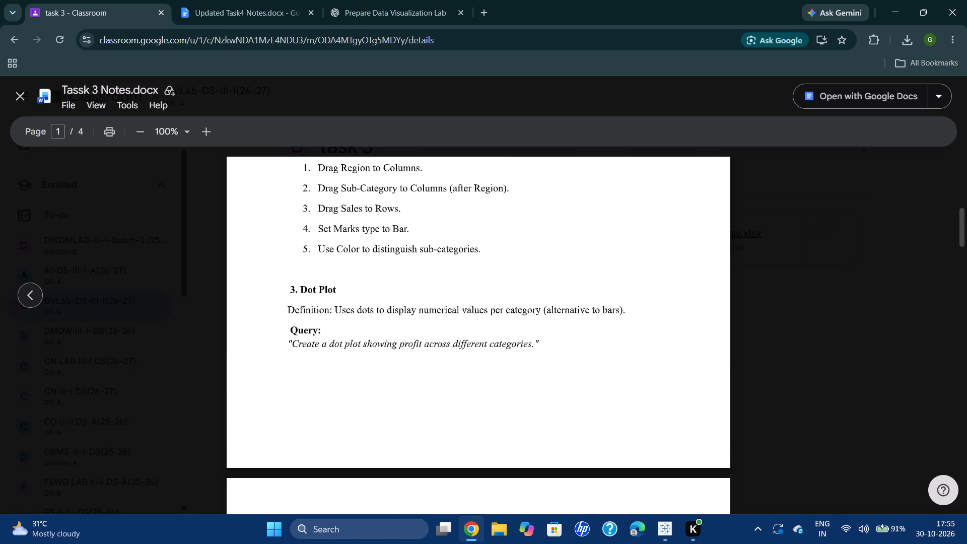
{"action": "scroll", "coordinate": [269, 396], "scroll_direction": "down", "scroll_amount": 4}
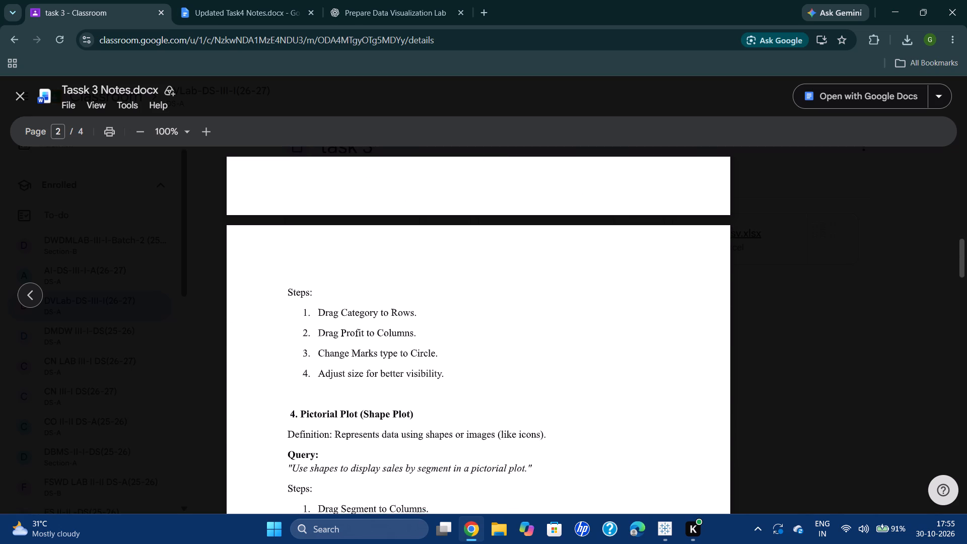
{"action": "scroll", "coordinate": [269, 396], "scroll_direction": "down", "scroll_amount": 1}
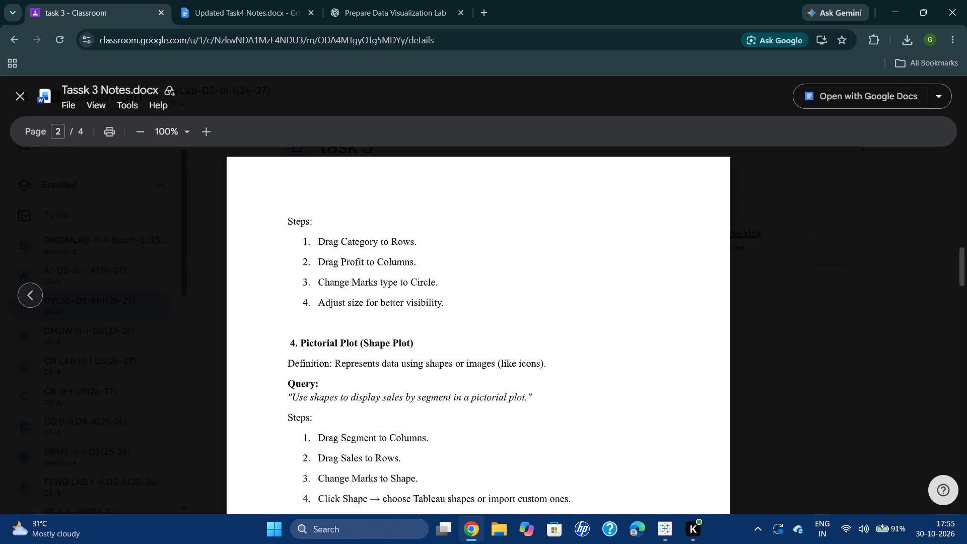
Return to Tableau and remove Sub-Category from both Color and Columns on Sheet 4.
{"action": "left_click", "coordinate": [661, 533]}
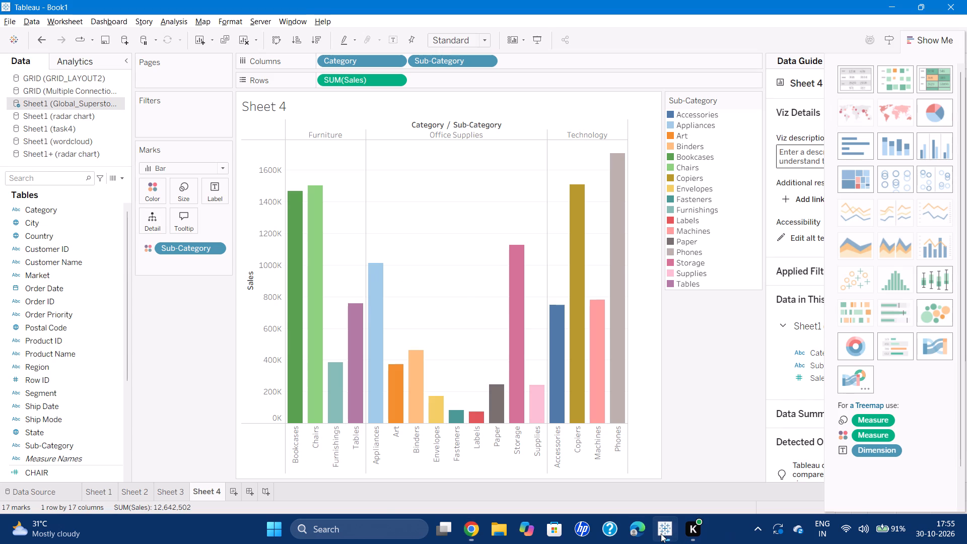
{"action": "left_click_drag", "start_coordinate": [198, 248], "coordinate": [24, 256]}
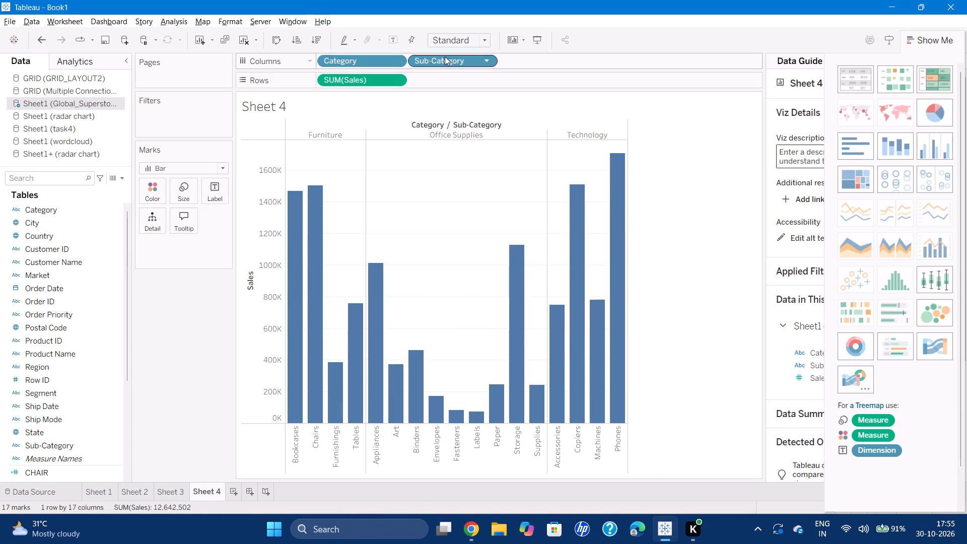
{"action": "left_click_drag", "start_coordinate": [445, 56], "coordinate": [113, 276]}
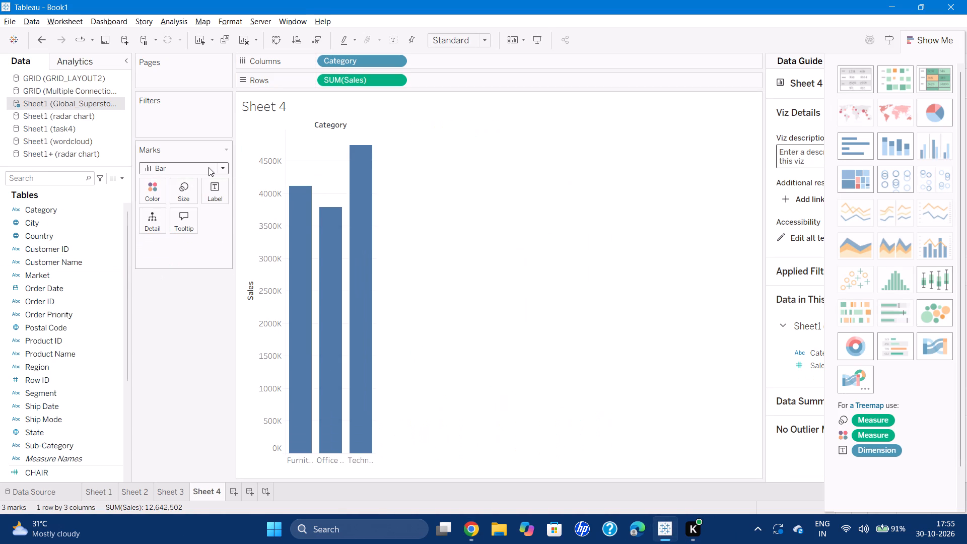
Change the Sheet 4 mark type from Bar to Shape and use the filled circle as the shape.
{"action": "left_click", "coordinate": [209, 167]}
{"action": "left_click", "coordinate": [163, 259]}
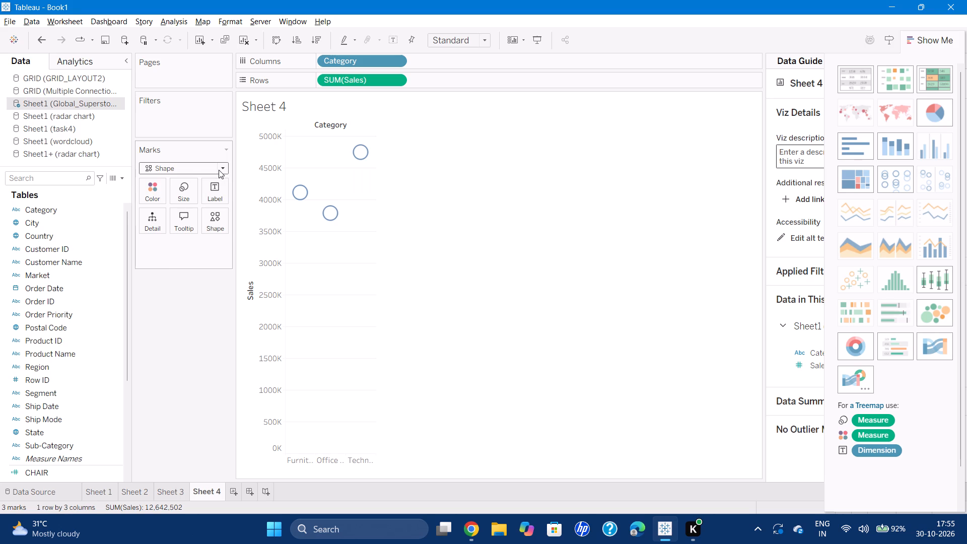
{"action": "left_click", "coordinate": [216, 215]}
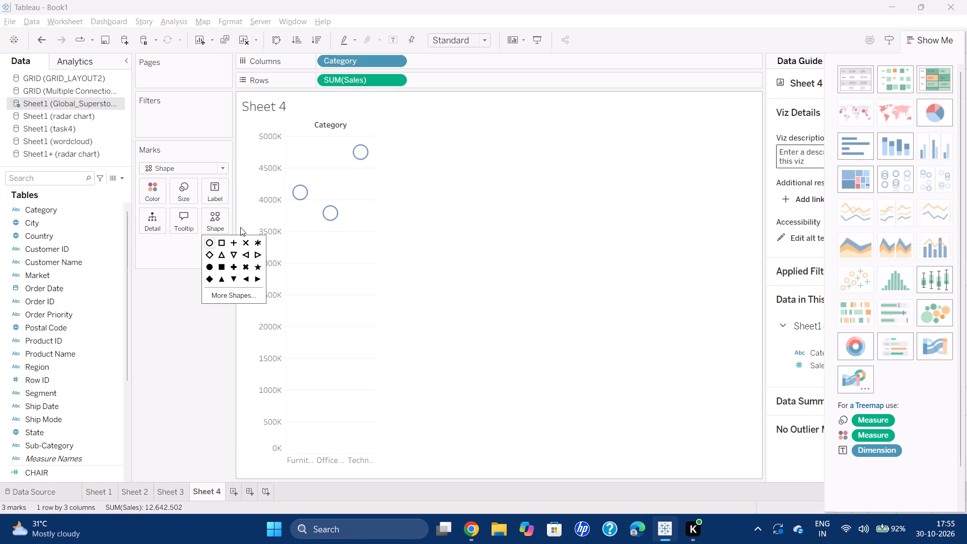
{"action": "left_click", "coordinate": [173, 306]}
{"action": "left_click", "coordinate": [214, 215]}
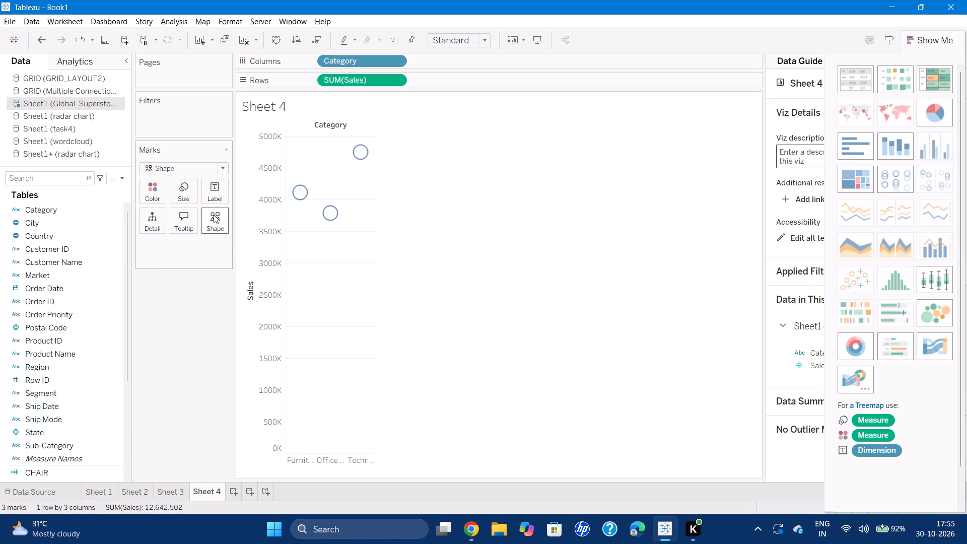
{"action": "left_click", "coordinate": [214, 268]}
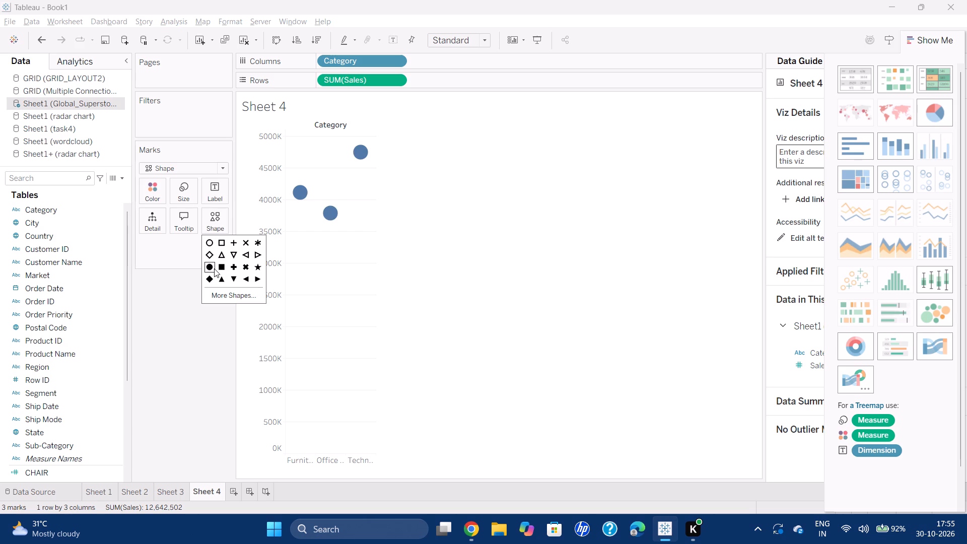
{"action": "left_click", "coordinate": [161, 293]}
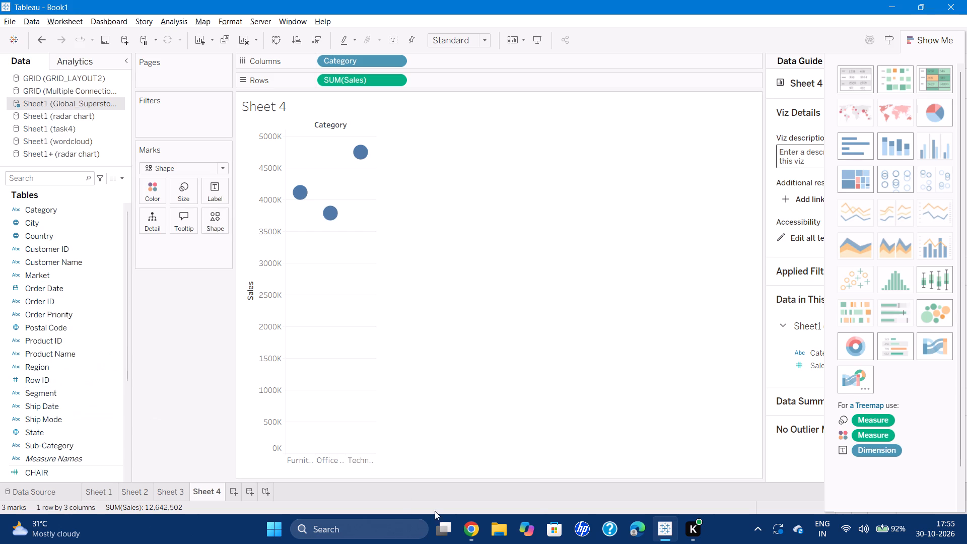
Switch to the Tassk 3 notes in Chrome and read the Pictorial Plot and Proportional Chart (Pie or Donut) queries and steps.
{"action": "left_click", "coordinate": [474, 541]}
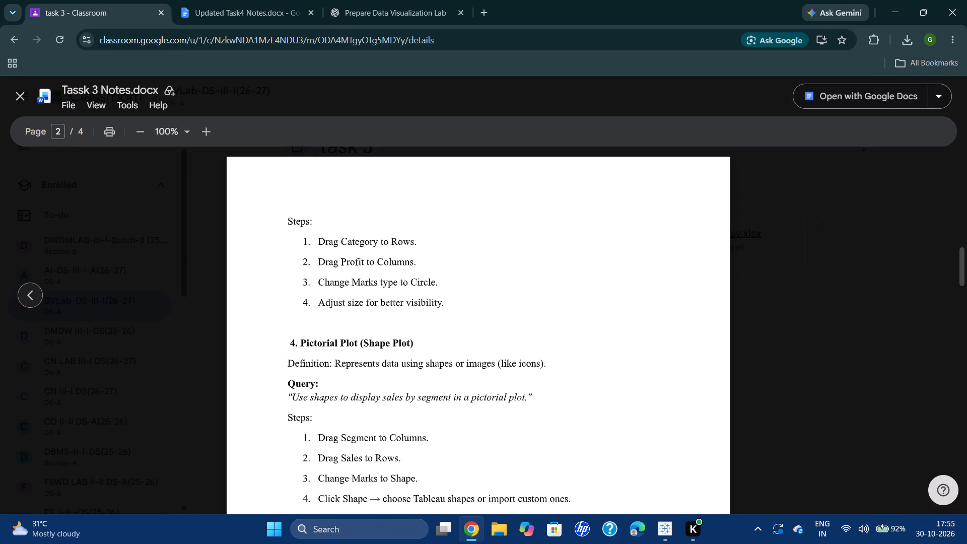
{"action": "scroll", "coordinate": [345, 411], "scroll_direction": "down", "scroll_amount": 3}
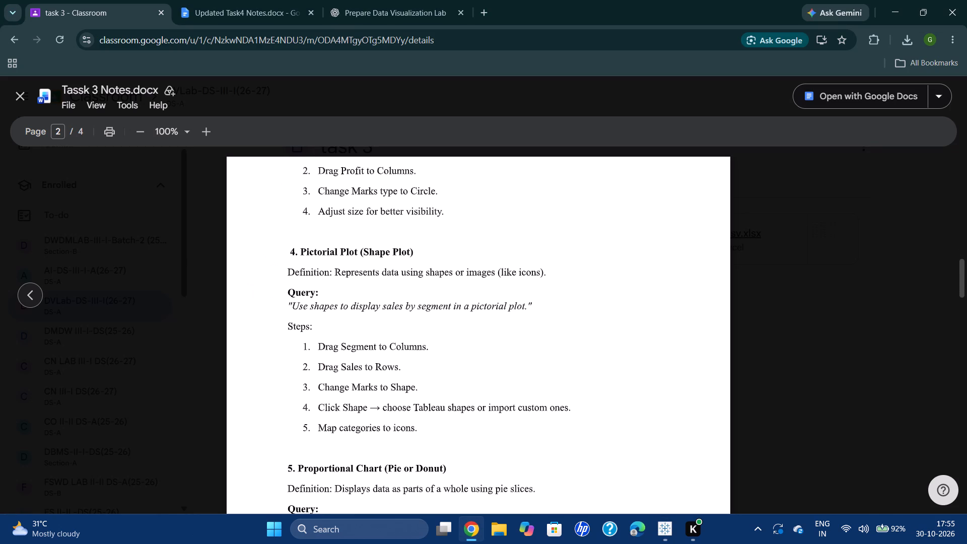
{"action": "scroll", "coordinate": [345, 411], "scroll_direction": "down", "scroll_amount": 3}
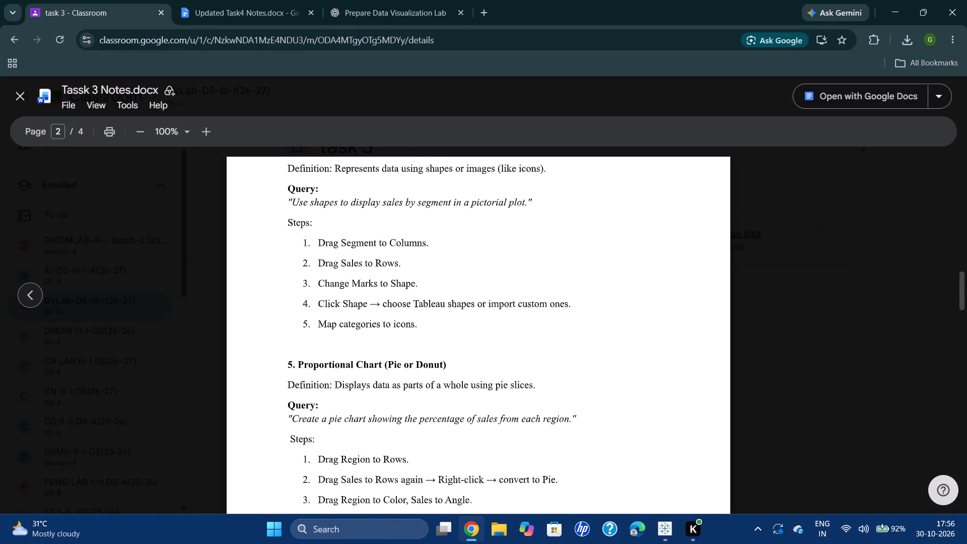
{"action": "scroll", "coordinate": [345, 411], "scroll_direction": "down", "scroll_amount": 2}
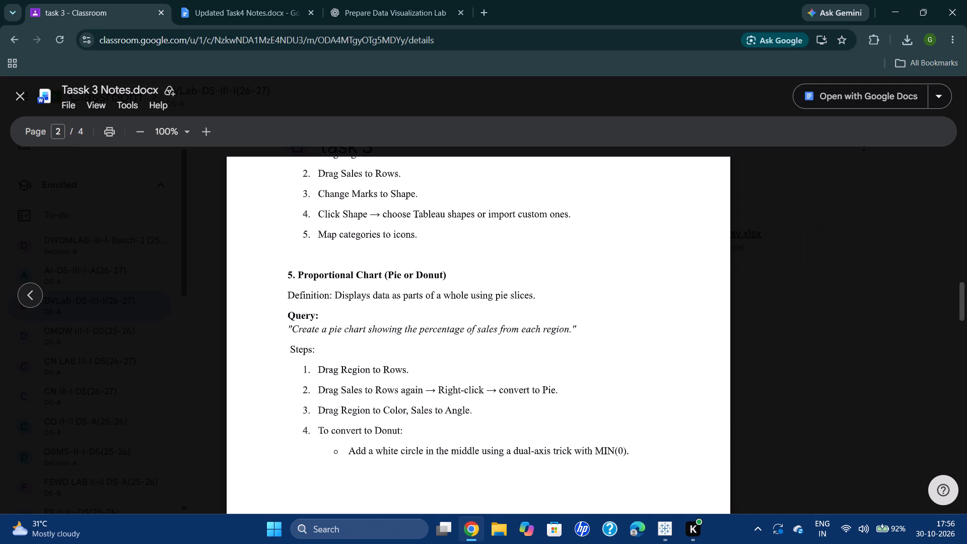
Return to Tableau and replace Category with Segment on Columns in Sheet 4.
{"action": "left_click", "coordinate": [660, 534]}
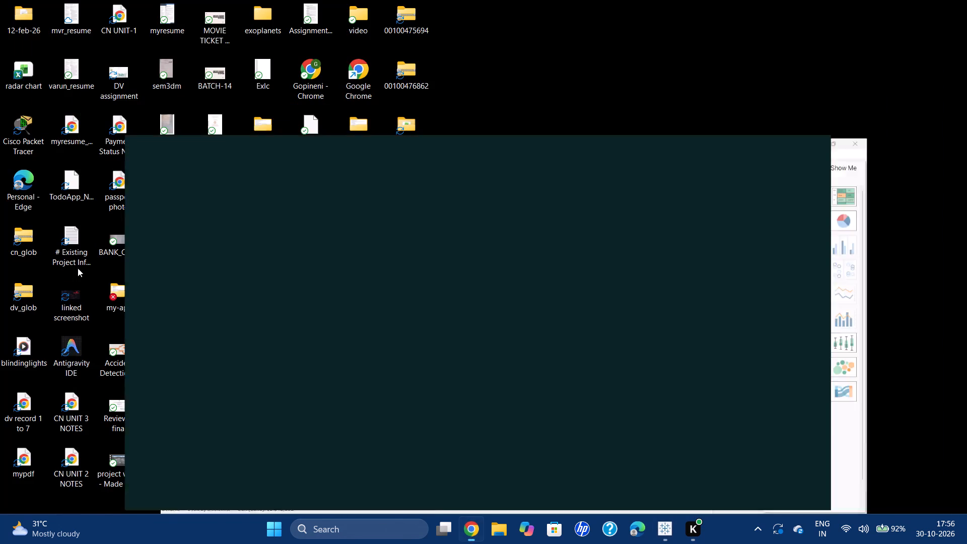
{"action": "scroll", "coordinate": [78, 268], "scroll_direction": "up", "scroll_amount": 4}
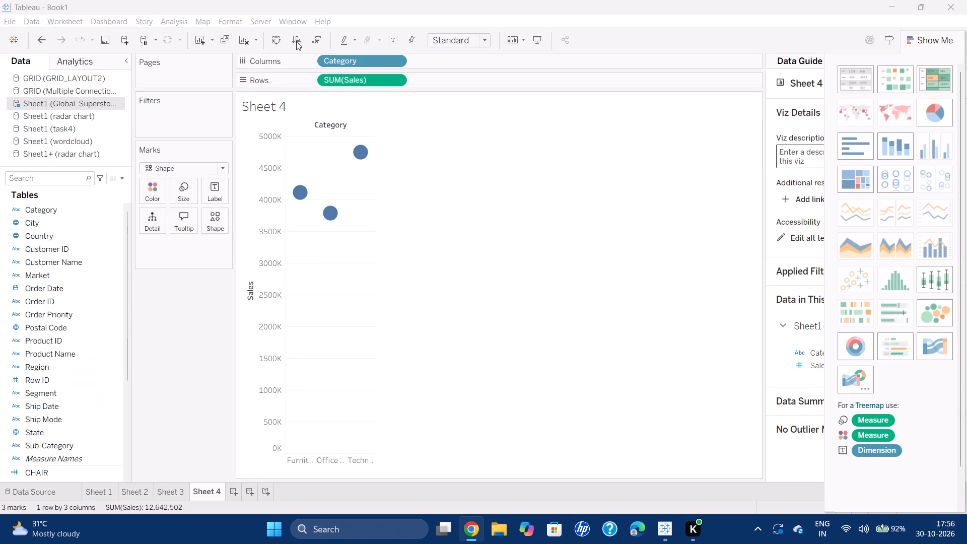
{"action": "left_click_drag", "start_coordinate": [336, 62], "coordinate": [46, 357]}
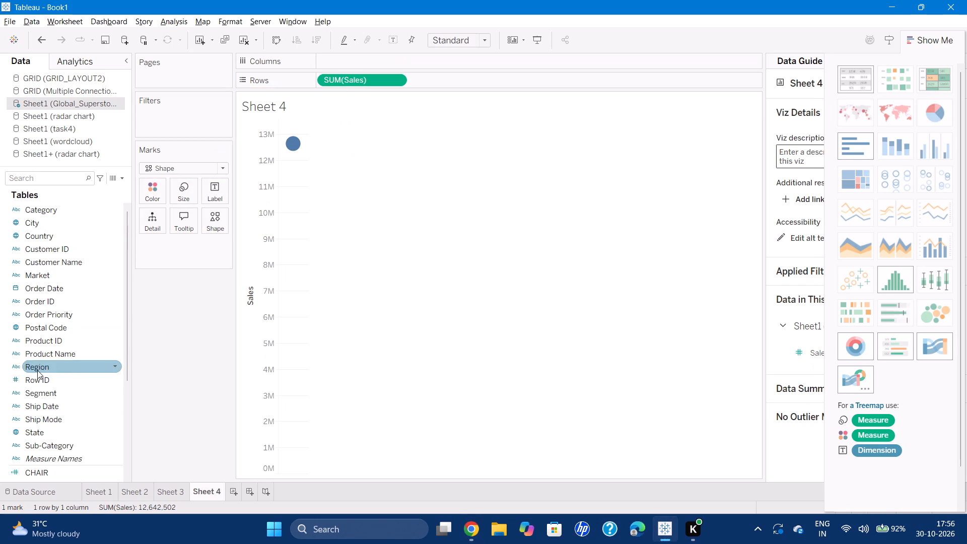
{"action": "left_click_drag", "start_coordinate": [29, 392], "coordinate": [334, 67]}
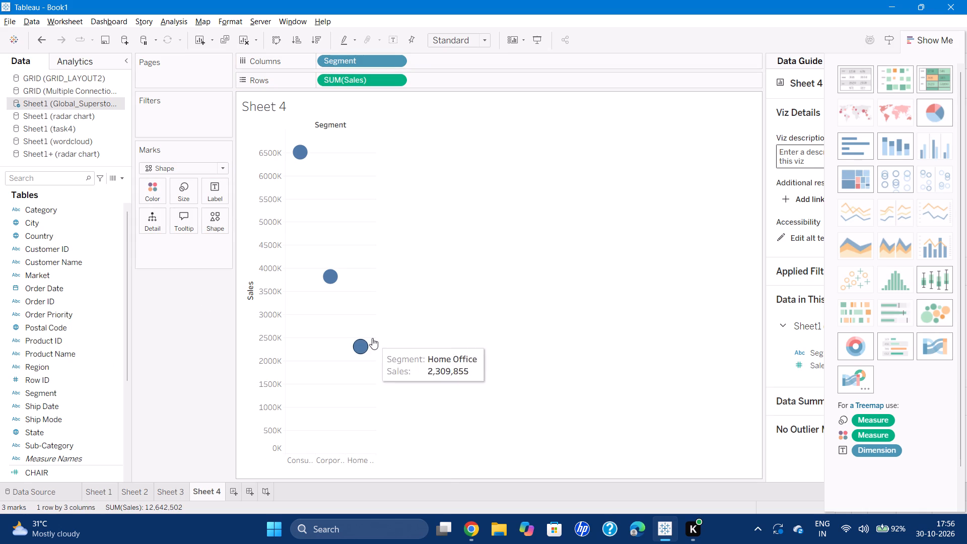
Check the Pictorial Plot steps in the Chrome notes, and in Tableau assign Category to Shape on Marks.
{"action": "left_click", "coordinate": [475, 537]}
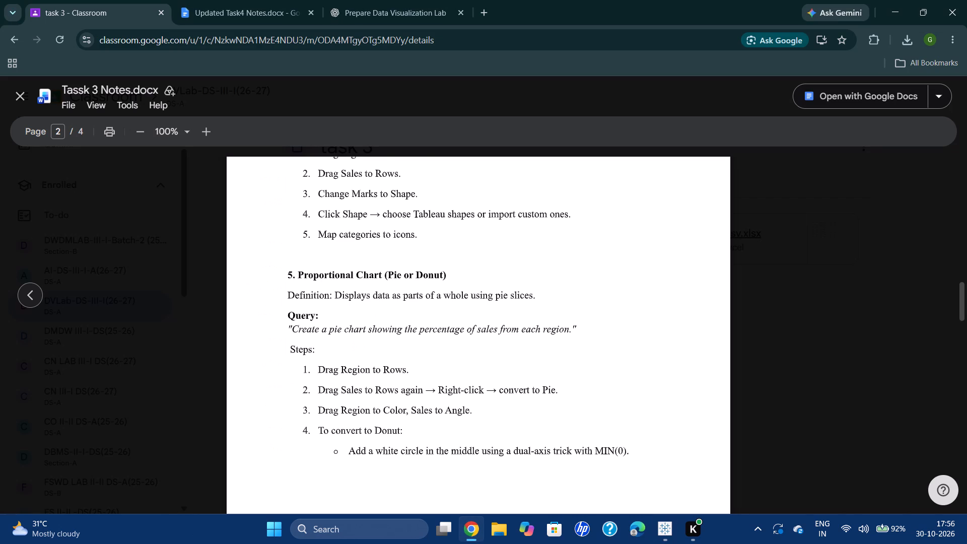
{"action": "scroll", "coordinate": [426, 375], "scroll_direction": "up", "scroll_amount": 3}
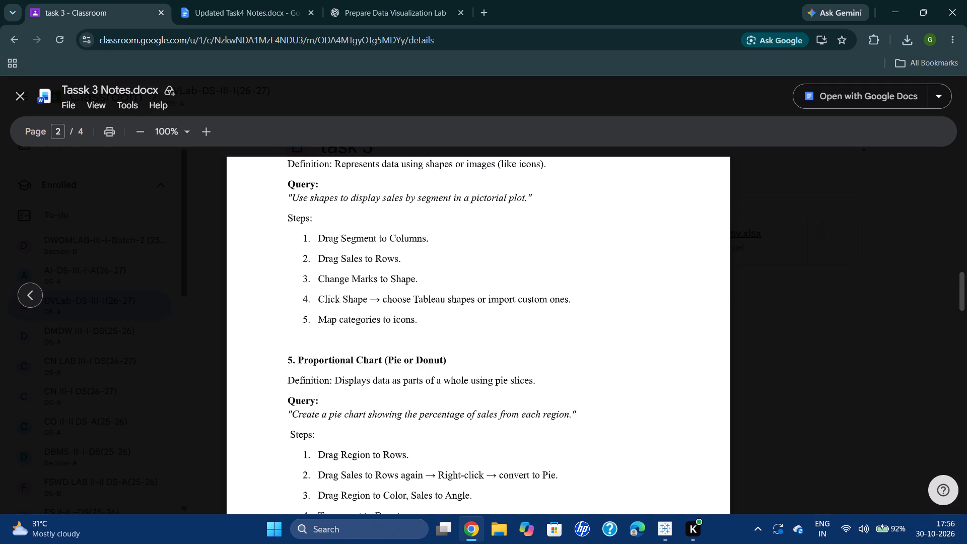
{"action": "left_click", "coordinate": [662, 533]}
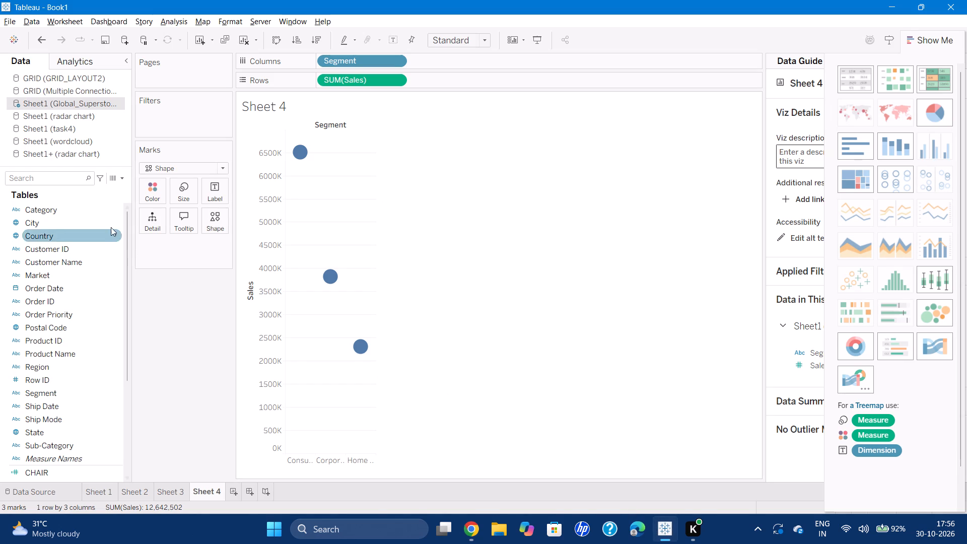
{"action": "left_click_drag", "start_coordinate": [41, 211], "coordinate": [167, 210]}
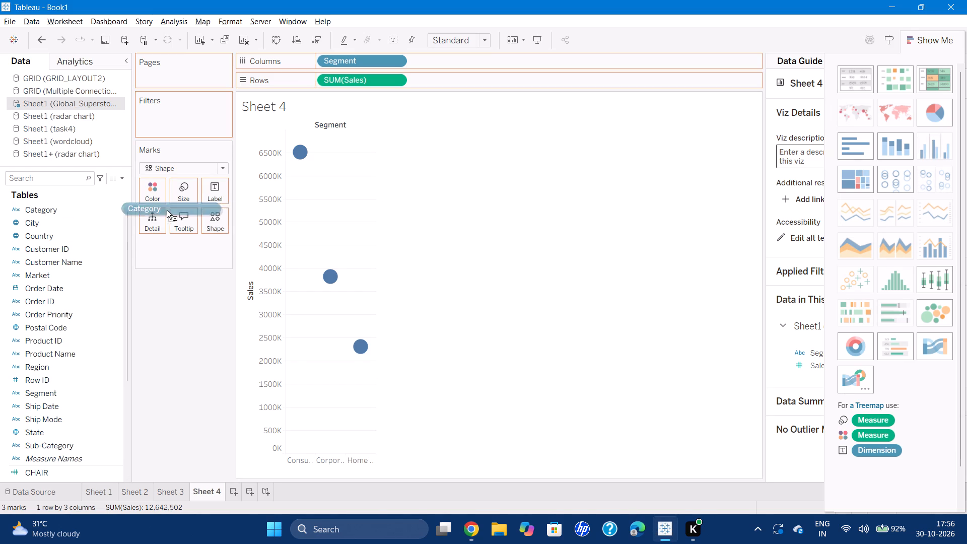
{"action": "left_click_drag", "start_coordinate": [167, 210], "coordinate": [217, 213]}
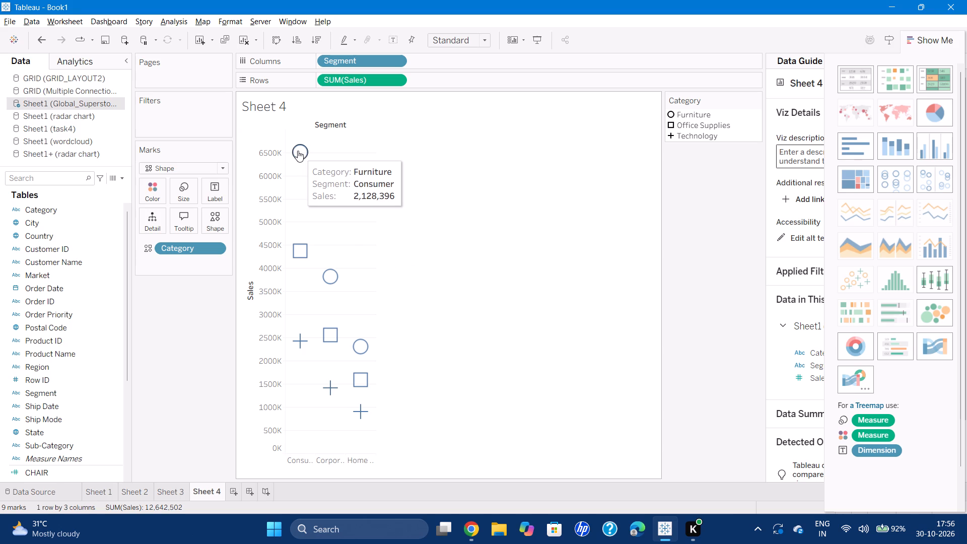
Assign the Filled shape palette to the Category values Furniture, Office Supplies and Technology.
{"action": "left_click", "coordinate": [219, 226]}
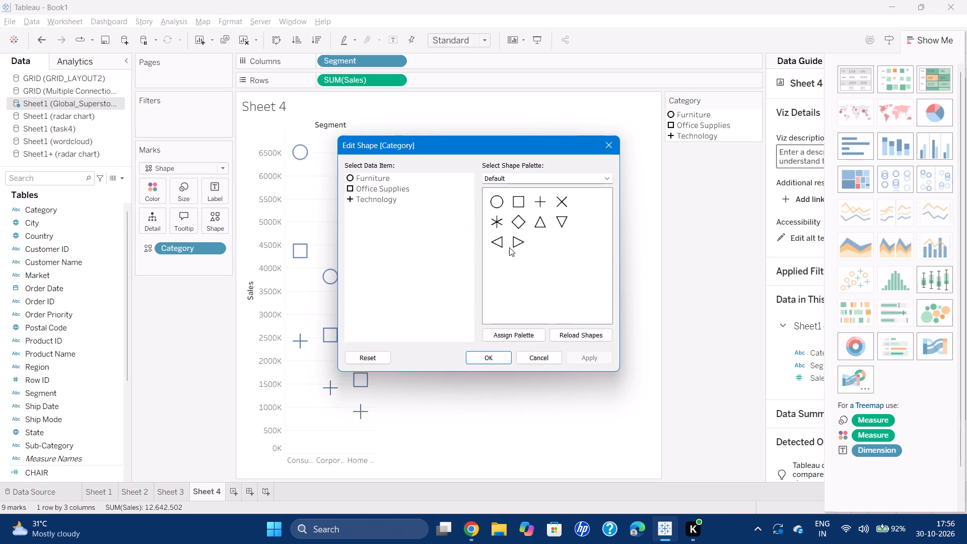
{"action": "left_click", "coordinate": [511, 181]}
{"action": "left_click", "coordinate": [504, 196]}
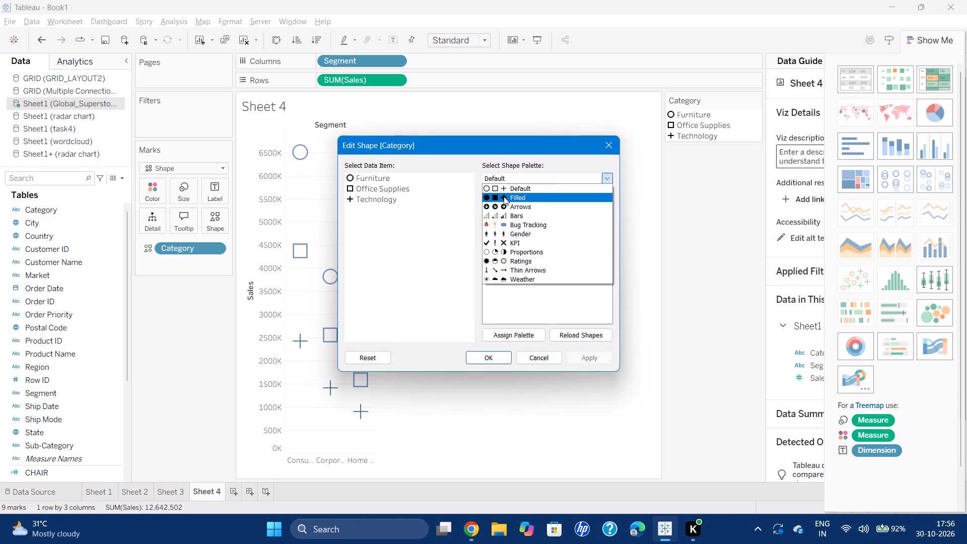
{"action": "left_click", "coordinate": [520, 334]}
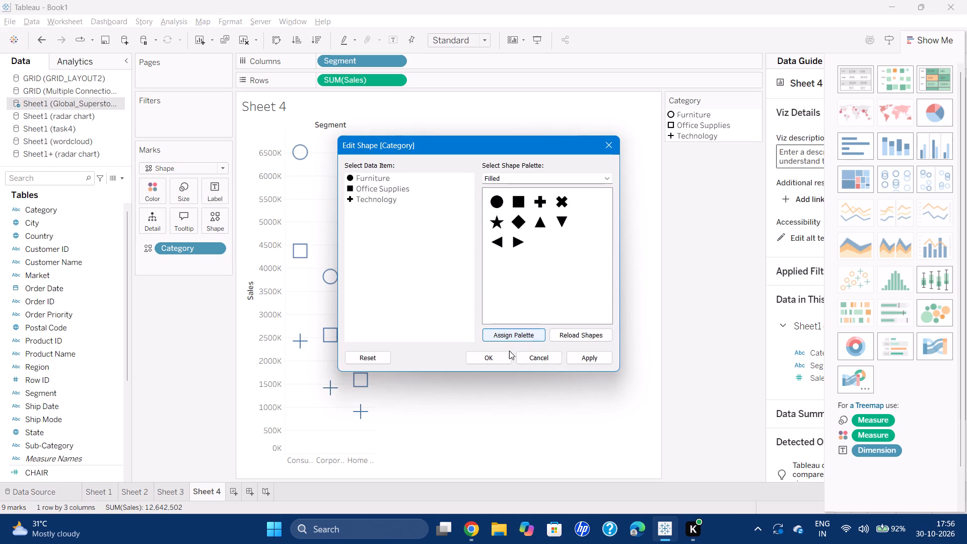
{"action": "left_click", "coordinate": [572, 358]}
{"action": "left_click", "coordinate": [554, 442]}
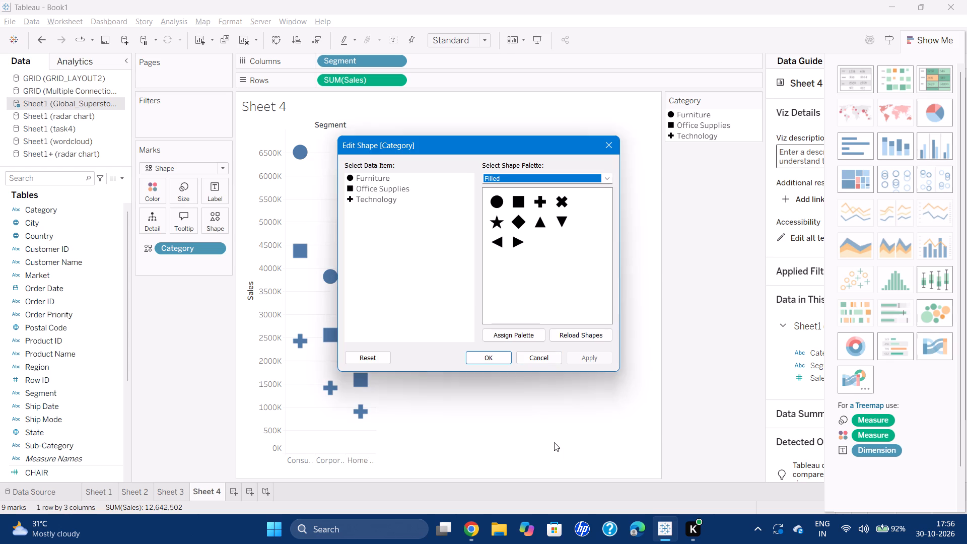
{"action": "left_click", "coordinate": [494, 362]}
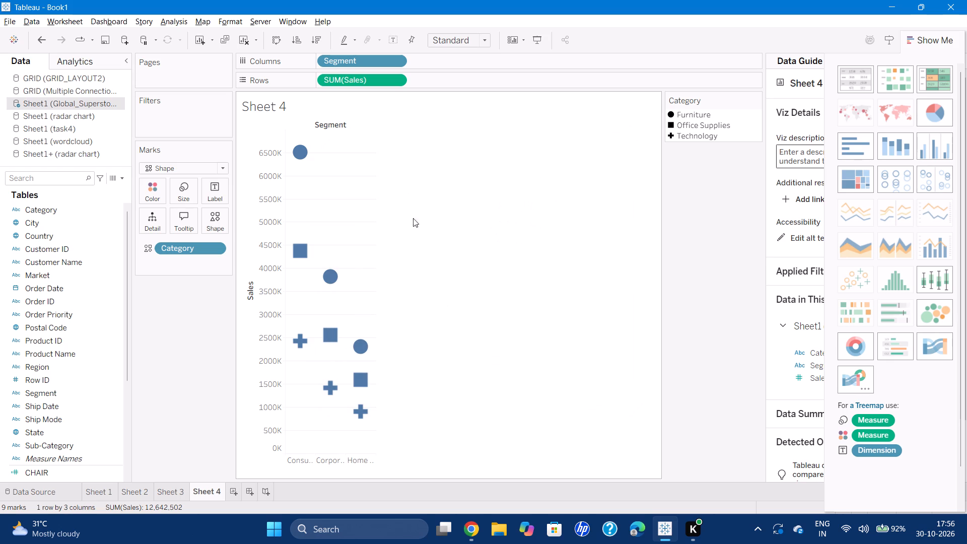
Clear Sheet 4 by removing Segment from Columns, SUM(Sales) from Rows and Category from Marks.
{"action": "left_click_drag", "start_coordinate": [358, 54], "coordinate": [6, 312]}
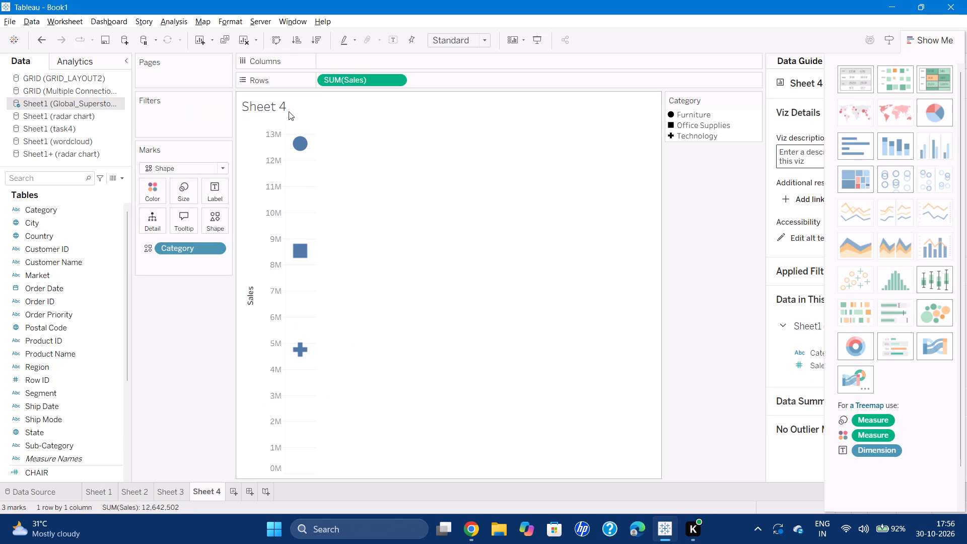
{"action": "left_click_drag", "start_coordinate": [341, 81], "coordinate": [47, 278]}
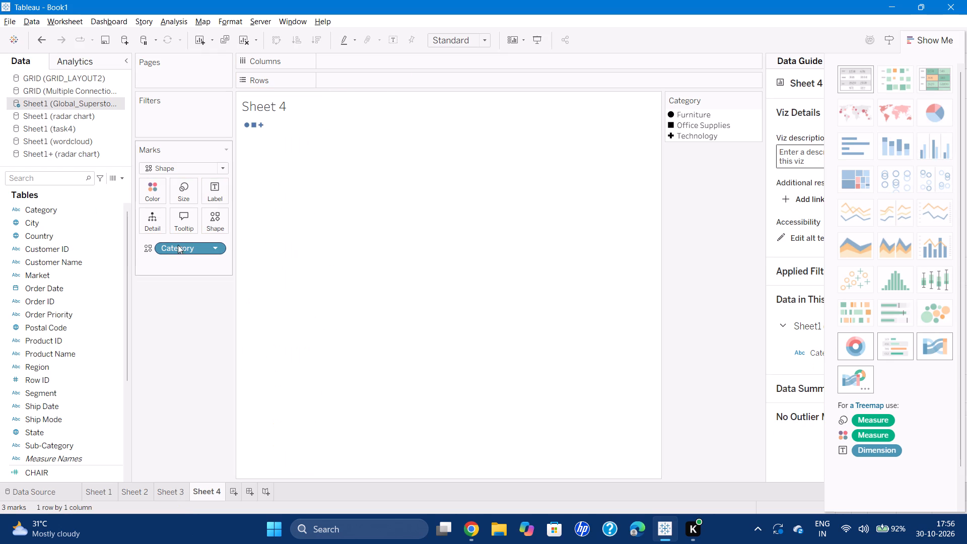
{"action": "left_click_drag", "start_coordinate": [184, 244], "coordinate": [44, 283]}
{"action": "scroll", "coordinate": [33, 240], "scroll_direction": "up", "scroll_amount": 3}
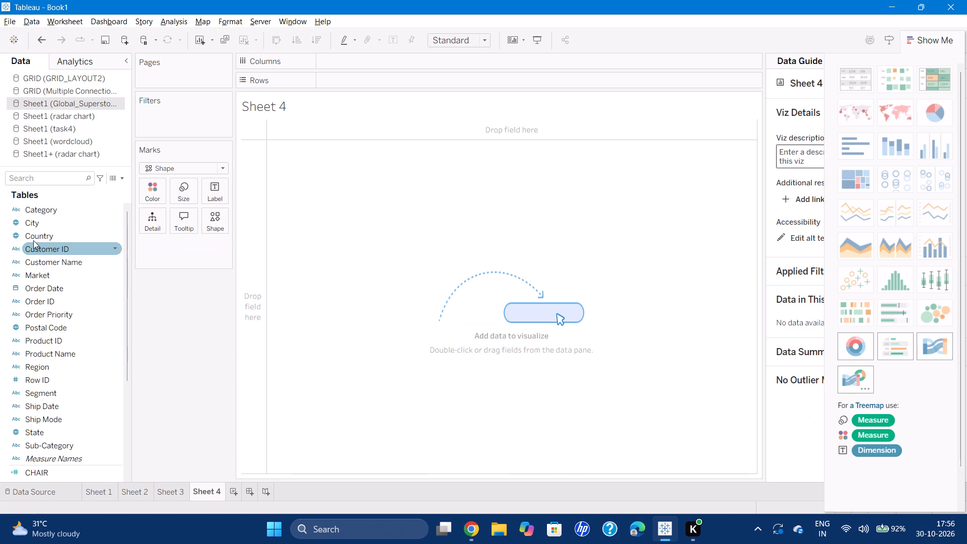
Recheck the Pictorial Plot steps in the Chrome notes, and in Tableau place Segment on Columns and Sales on Rows.
{"action": "left_click", "coordinate": [475, 529]}
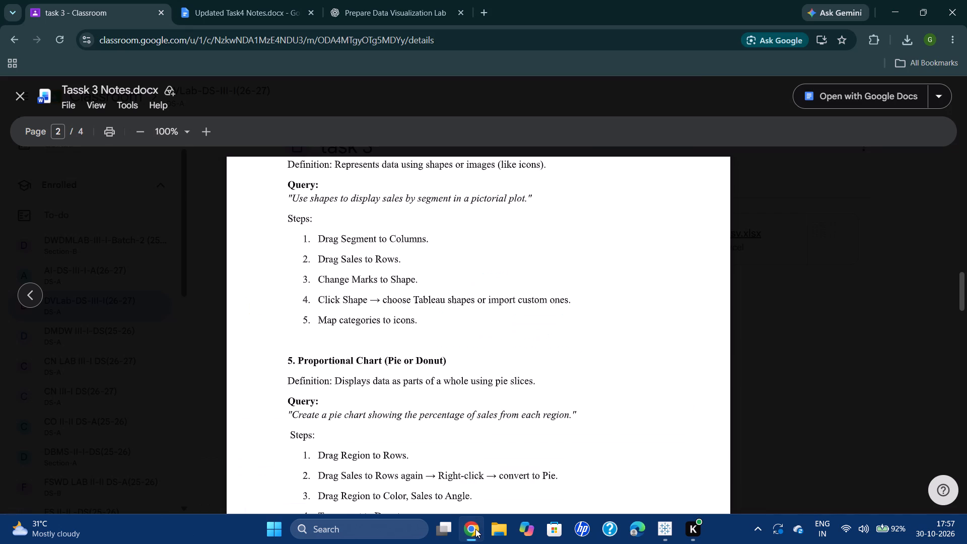
{"action": "scroll", "coordinate": [461, 377], "scroll_direction": "up", "scroll_amount": 3}
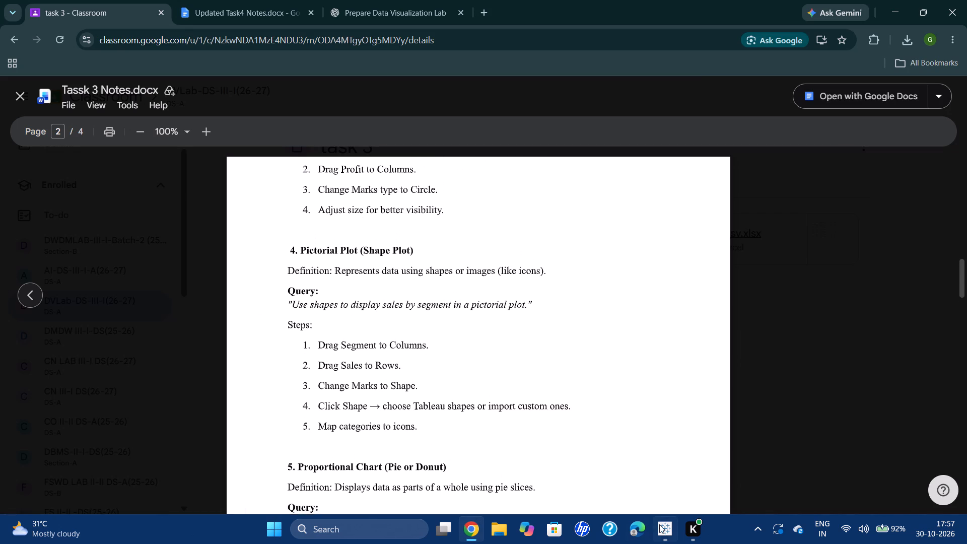
{"action": "left_click", "coordinate": [661, 528]}
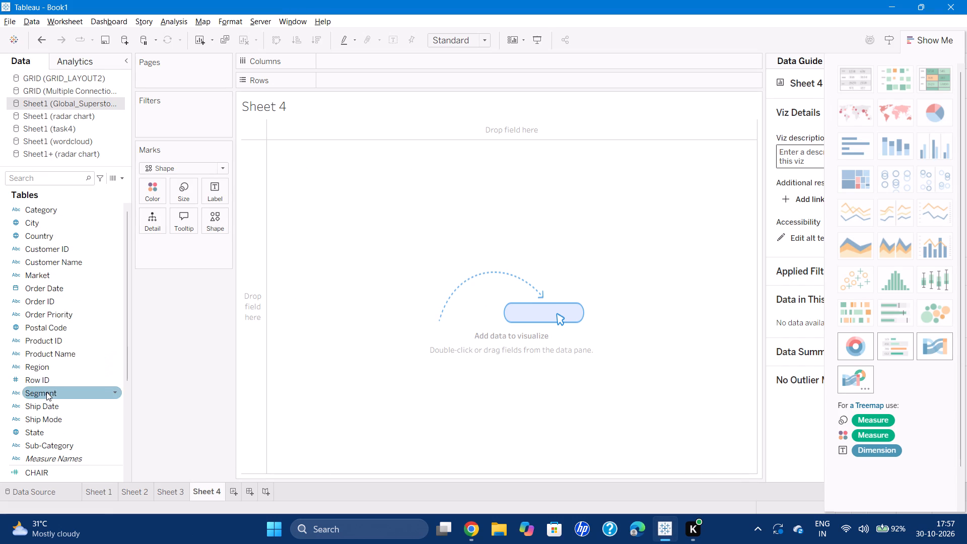
{"action": "left_click_drag", "start_coordinate": [46, 392], "coordinate": [360, 66]}
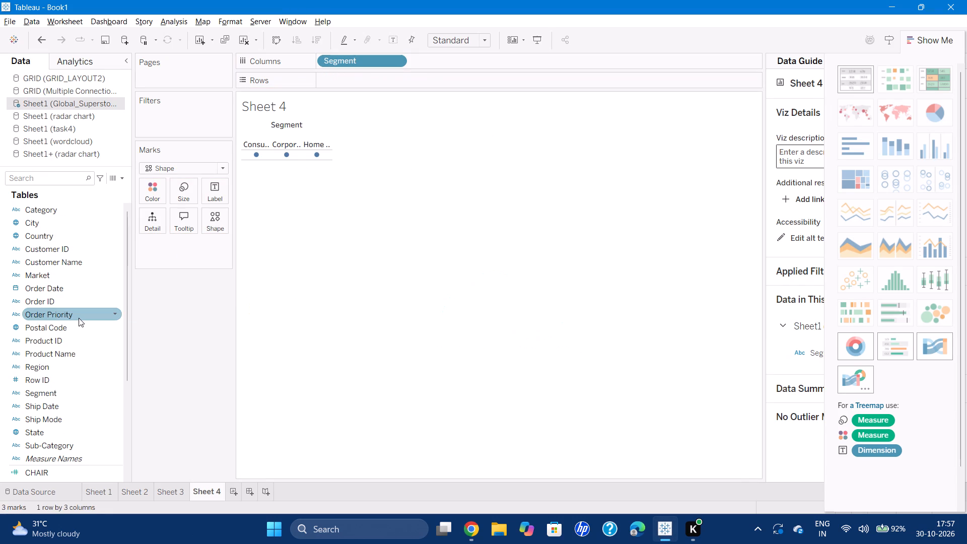
{"action": "scroll", "coordinate": [29, 397], "scroll_direction": "down", "scroll_amount": 1}
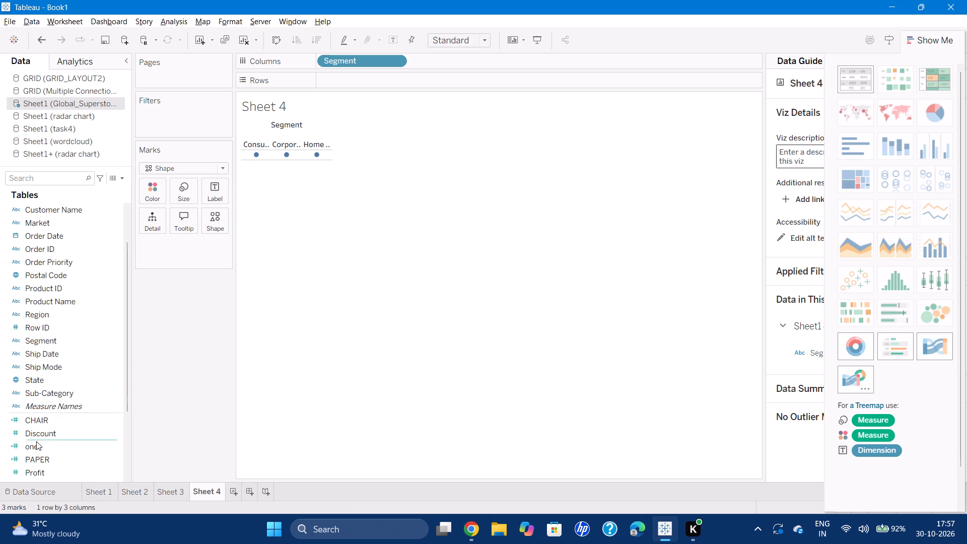
{"action": "scroll", "coordinate": [36, 441], "scroll_direction": "down", "scroll_amount": 1}
{"action": "left_click_drag", "start_coordinate": [51, 410], "coordinate": [92, 386]}
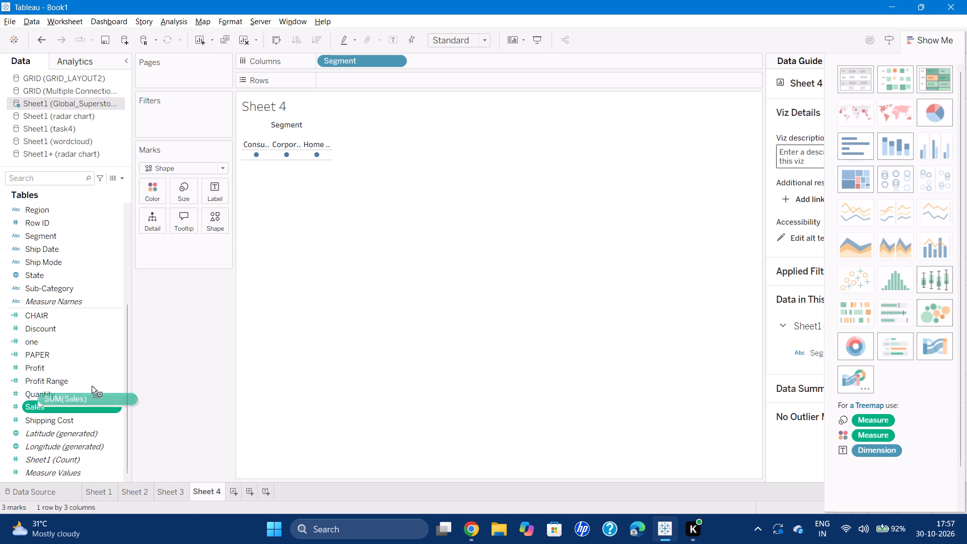
{"action": "left_click_drag", "start_coordinate": [92, 386], "coordinate": [354, 88]}
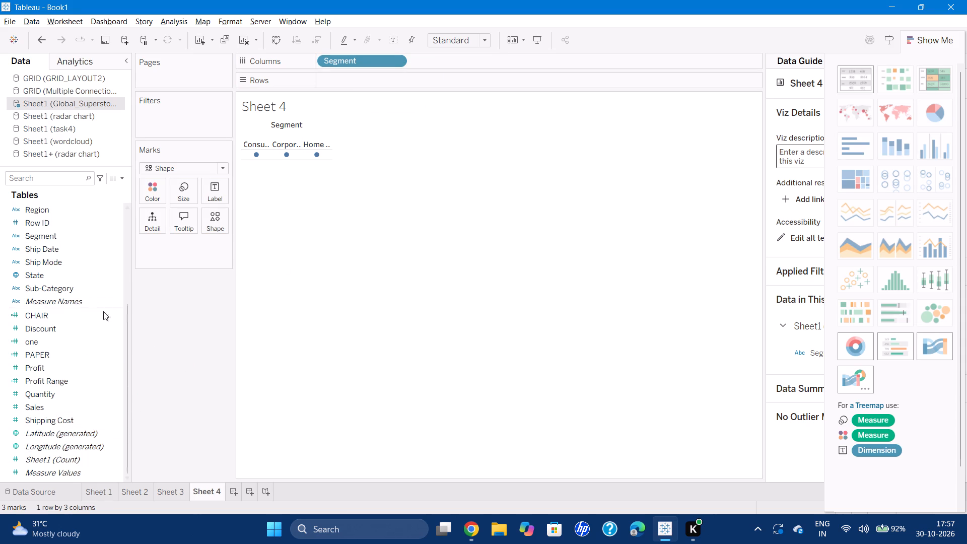
{"action": "left_click_drag", "start_coordinate": [79, 405], "coordinate": [374, 81]}
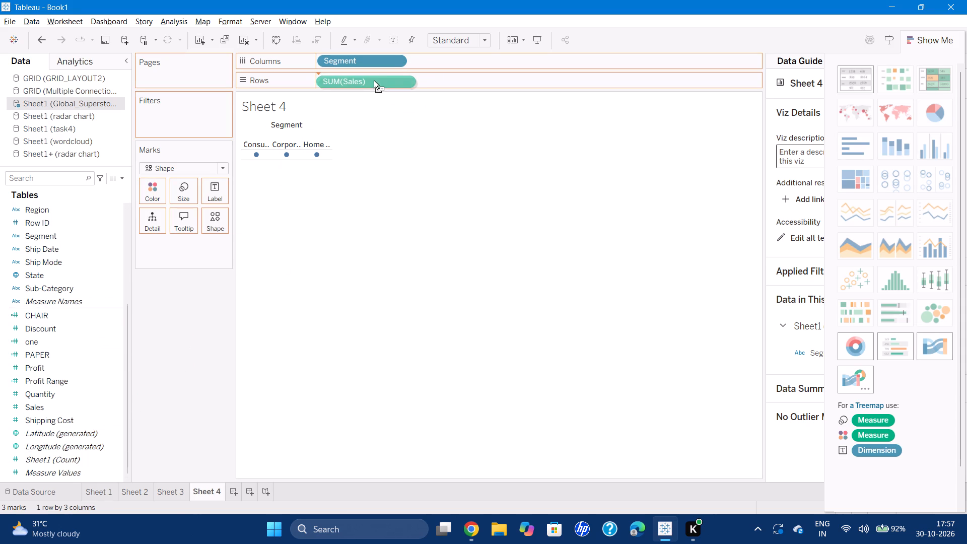
{"action": "left_click_drag", "start_coordinate": [374, 81], "coordinate": [382, 80]}
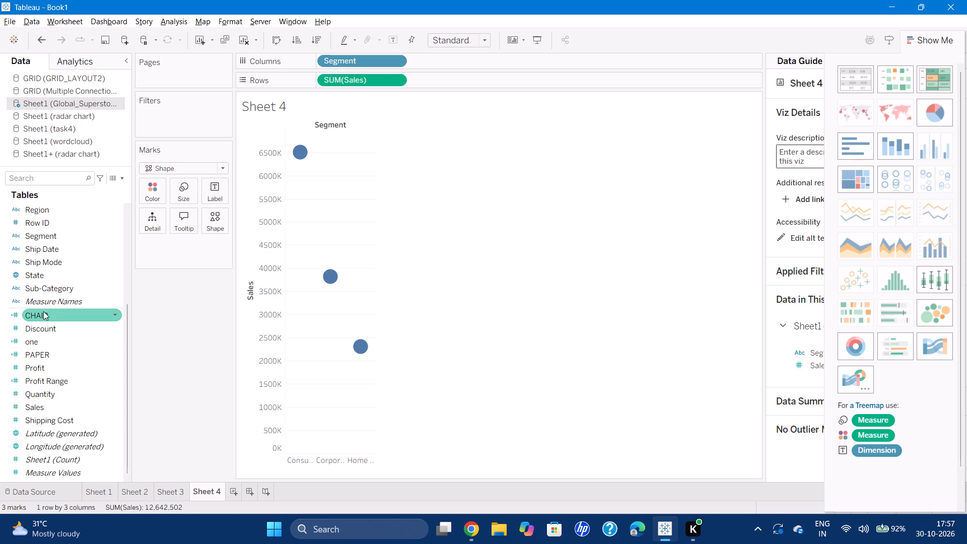
Assign Category to Shape on Marks and show mark labels on the pictorial plot.
{"action": "scroll", "coordinate": [43, 311], "scroll_direction": "up", "scroll_amount": 3}
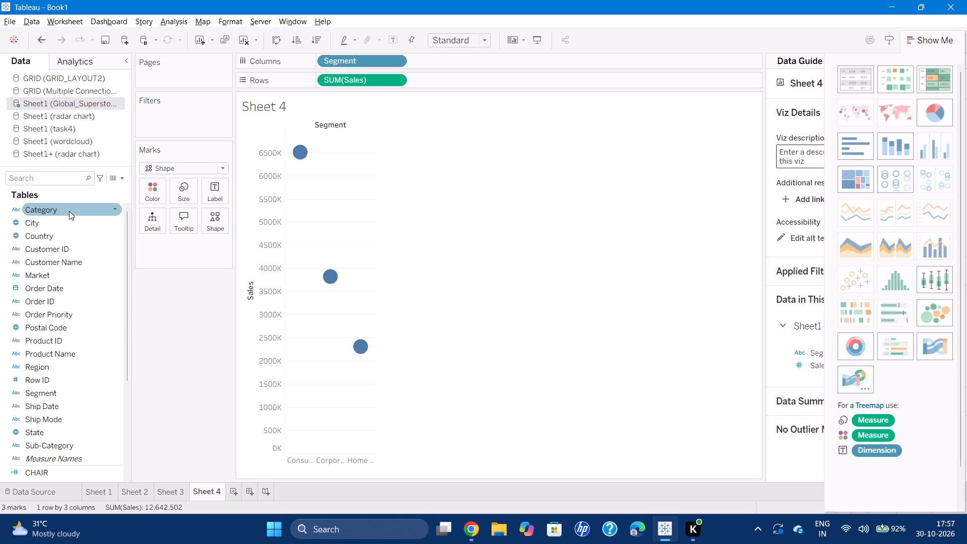
{"action": "left_click_drag", "start_coordinate": [69, 211], "coordinate": [214, 216]}
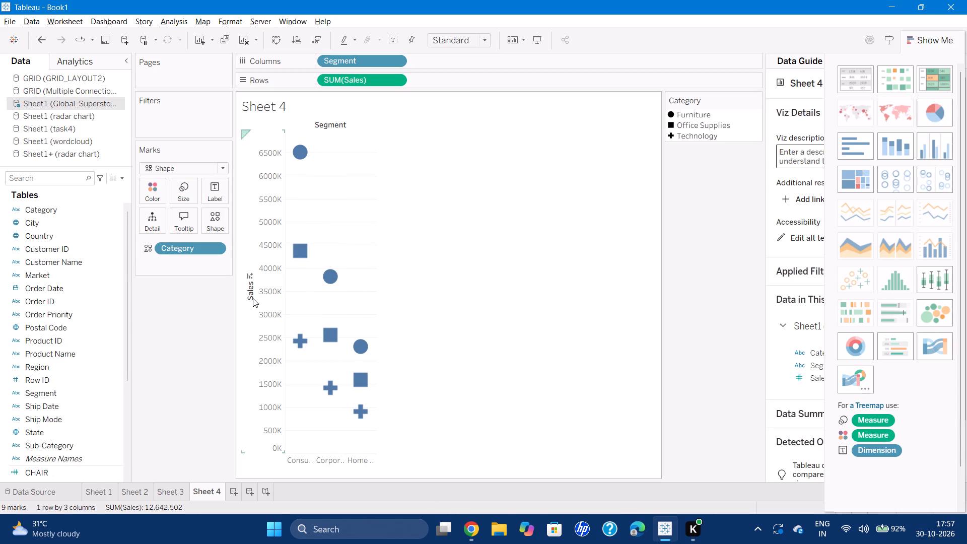
{"action": "left_click", "coordinate": [207, 196]}
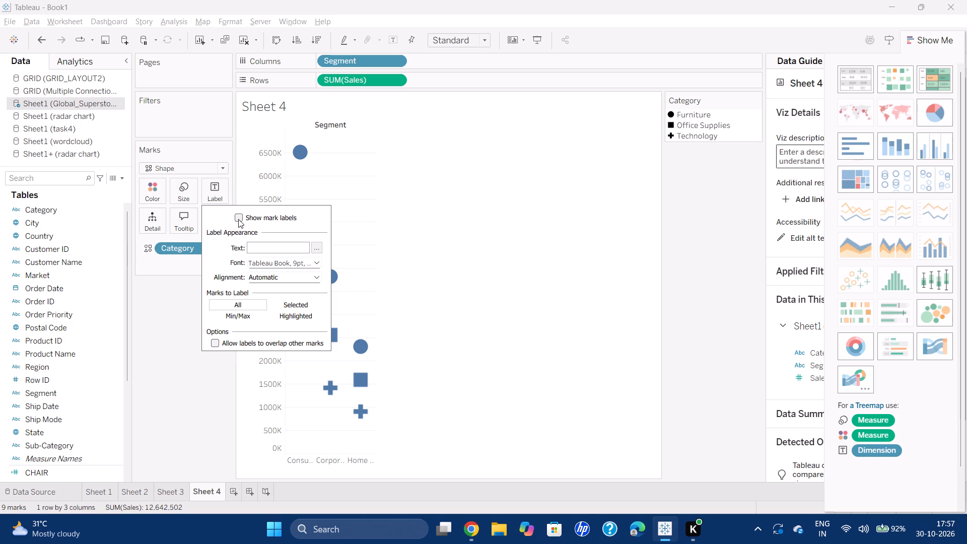
{"action": "left_click", "coordinate": [238, 219]}
{"action": "left_click", "coordinate": [180, 327]}
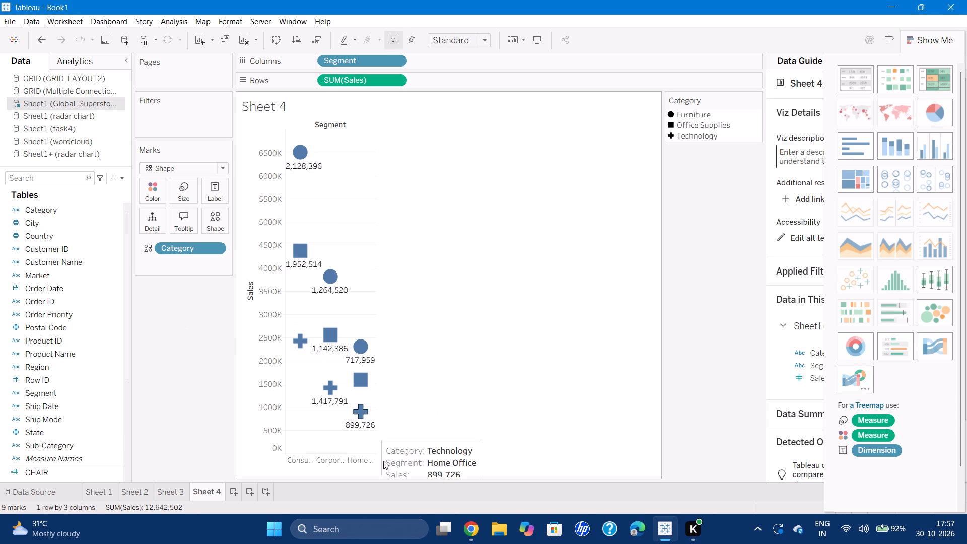
Read the Proportional Chart (Pie or Donut) steps in the Chrome notes and return to Tableau.
{"action": "left_click", "coordinate": [466, 517]}
{"action": "scroll", "coordinate": [294, 391], "scroll_direction": "down", "scroll_amount": 1}
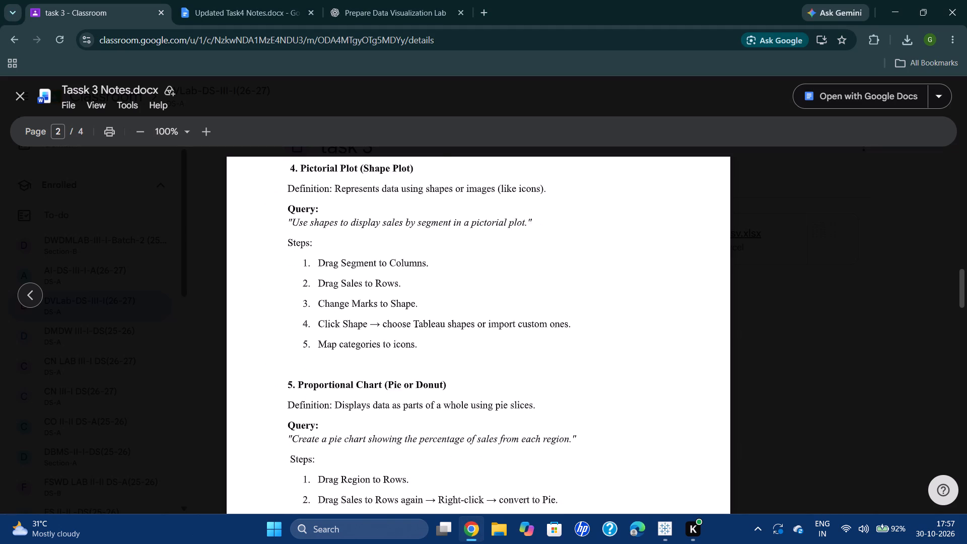
{"action": "scroll", "coordinate": [294, 391], "scroll_direction": "down", "scroll_amount": 2}
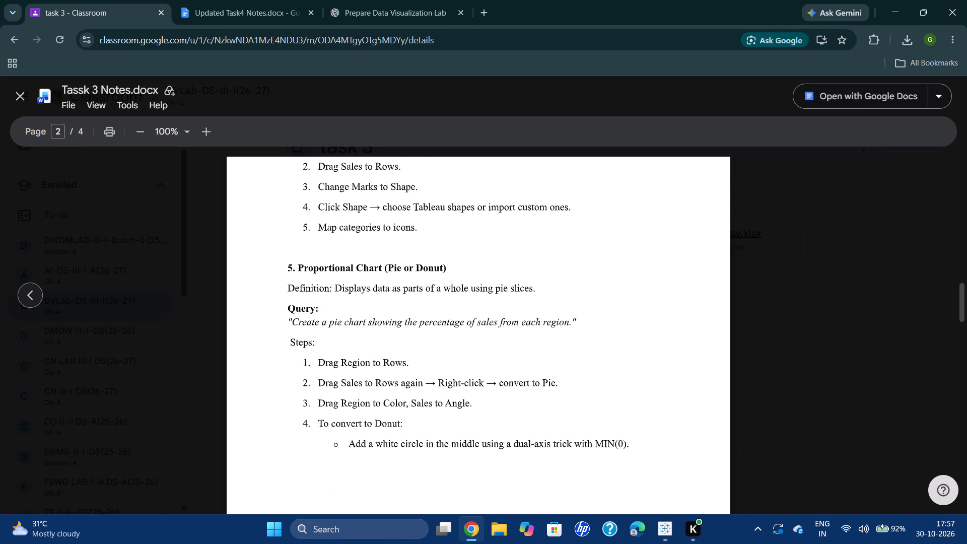
{"action": "scroll", "coordinate": [294, 391], "scroll_direction": "down", "scroll_amount": 2}
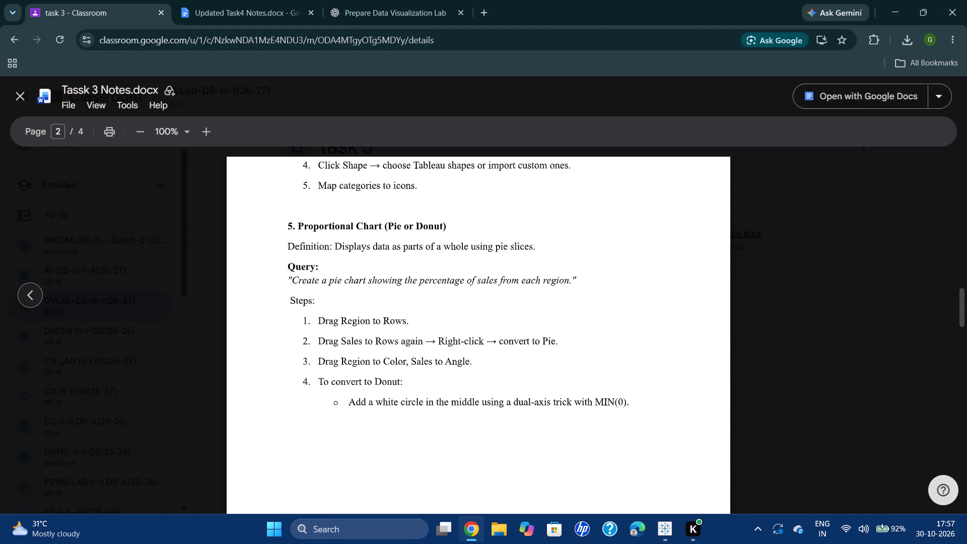
{"action": "left_click", "coordinate": [664, 532]}
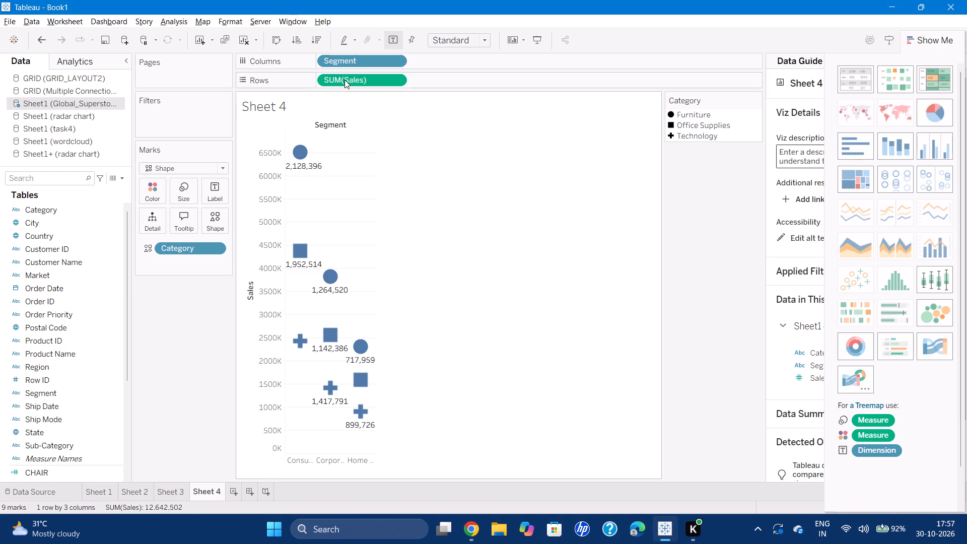
Clear Sheet 4 by removing Segment from Columns, SUM(Sales) from Rows and Category from Marks.
{"action": "left_click_drag", "start_coordinate": [362, 61], "coordinate": [68, 247]}
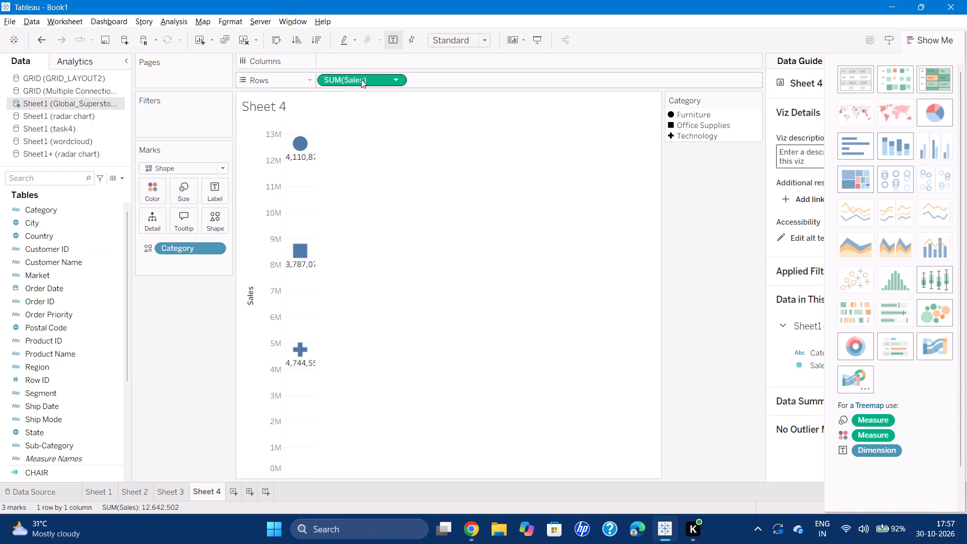
{"action": "left_click_drag", "start_coordinate": [361, 79], "coordinate": [0, 320]}
{"action": "left_click_drag", "start_coordinate": [176, 247], "coordinate": [50, 293]}
{"action": "scroll", "coordinate": [50, 293], "scroll_direction": "up", "scroll_amount": 4}
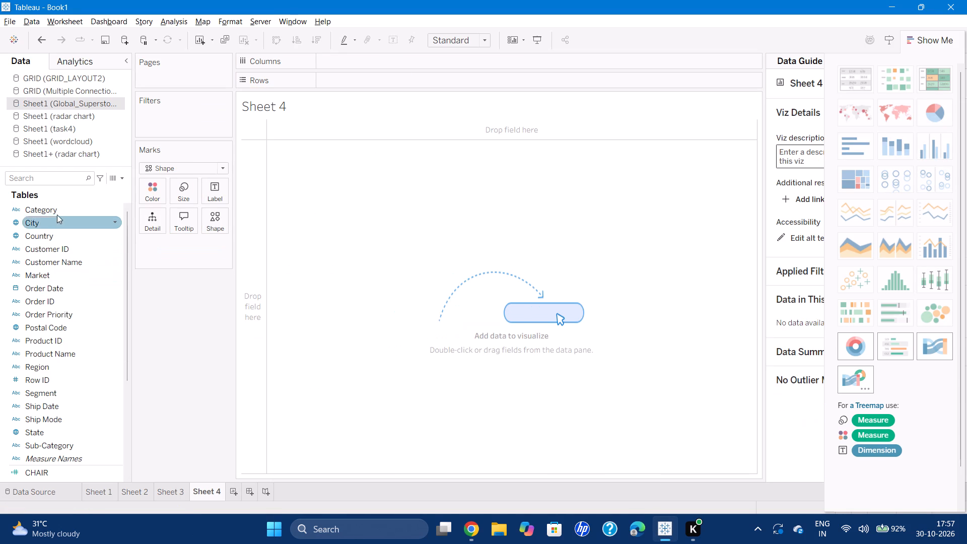
Build a pie chart with Category on Color and Sales on Angle, fitted to Entire View.
{"action": "left_click", "coordinate": [196, 165]}
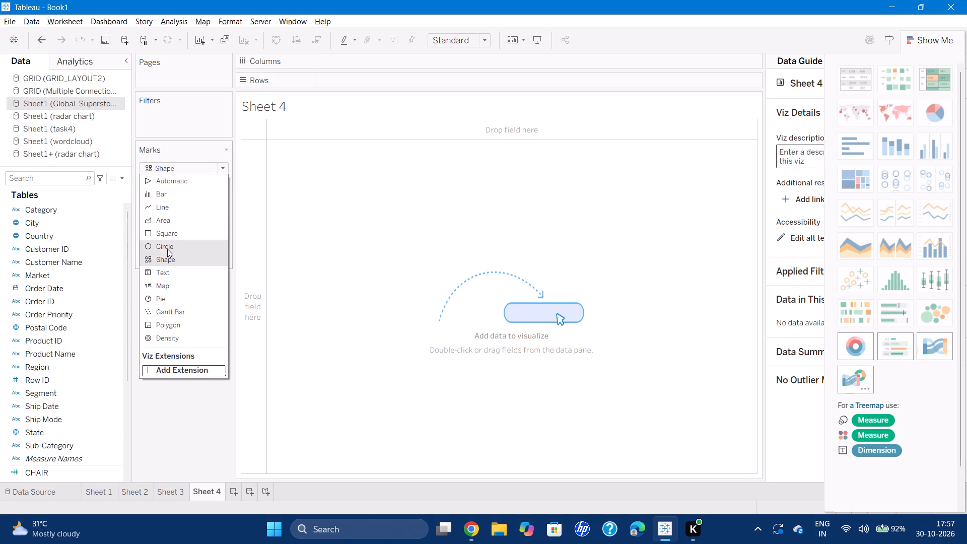
{"action": "left_click", "coordinate": [170, 297]}
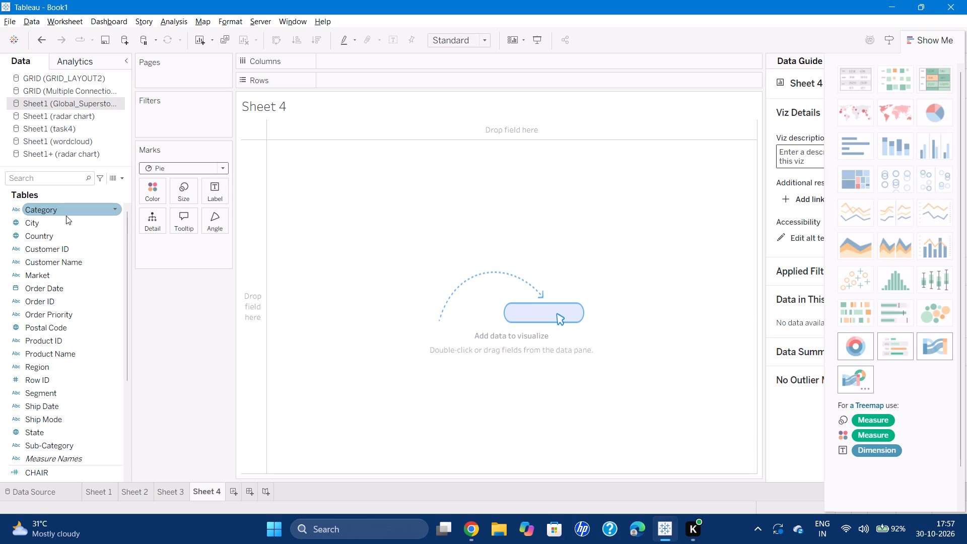
{"action": "left_click_drag", "start_coordinate": [66, 216], "coordinate": [150, 197]}
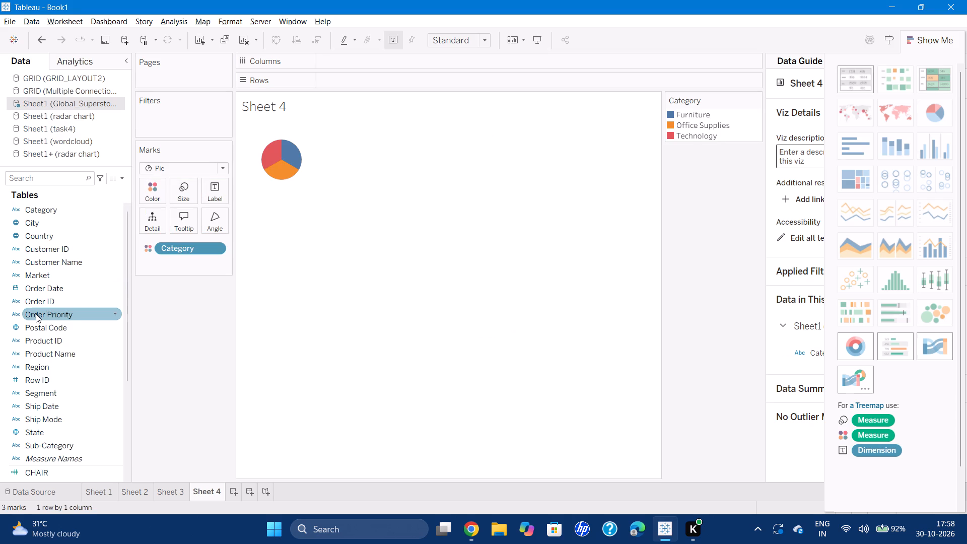
{"action": "scroll", "coordinate": [36, 314], "scroll_direction": "down", "scroll_amount": 2}
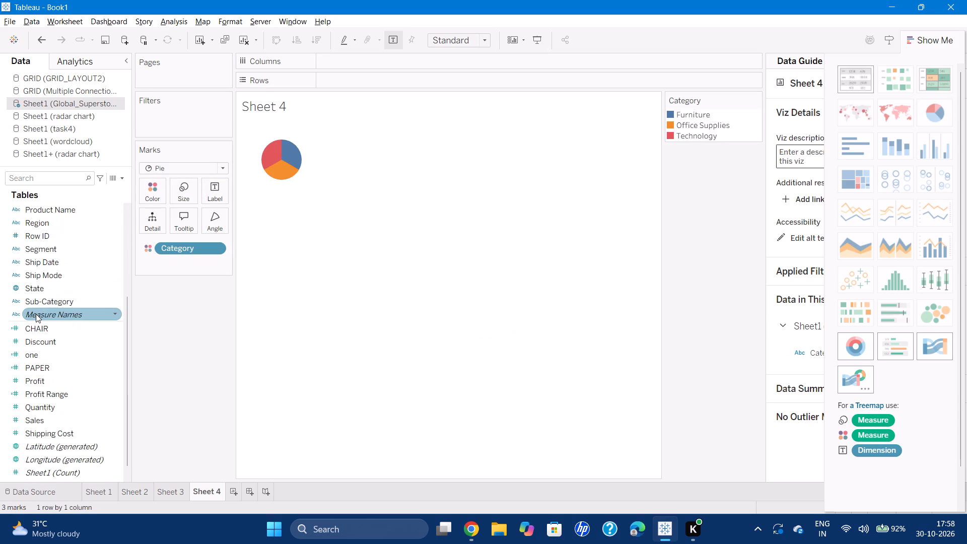
{"action": "scroll", "coordinate": [36, 314], "scroll_direction": "down", "scroll_amount": 1}
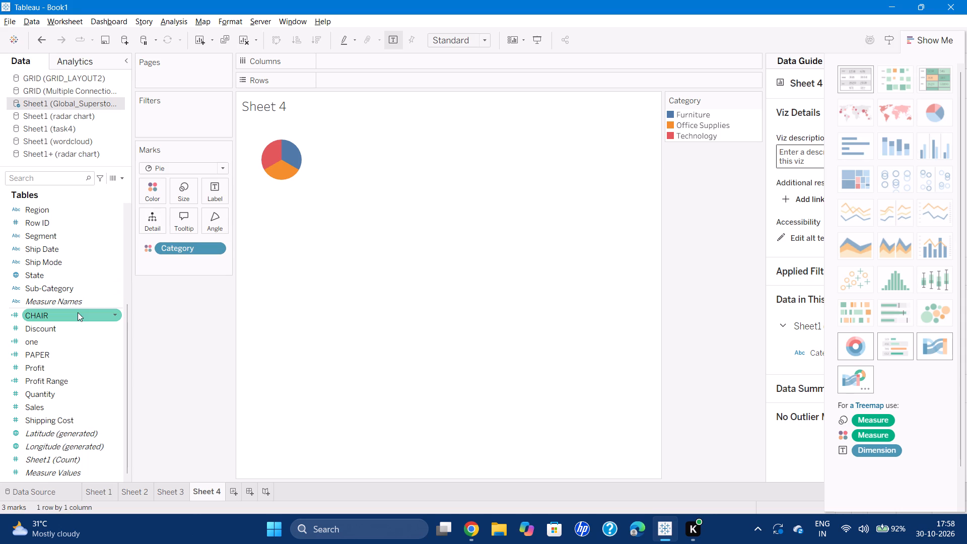
{"action": "left_click_drag", "start_coordinate": [44, 407], "coordinate": [215, 220]}
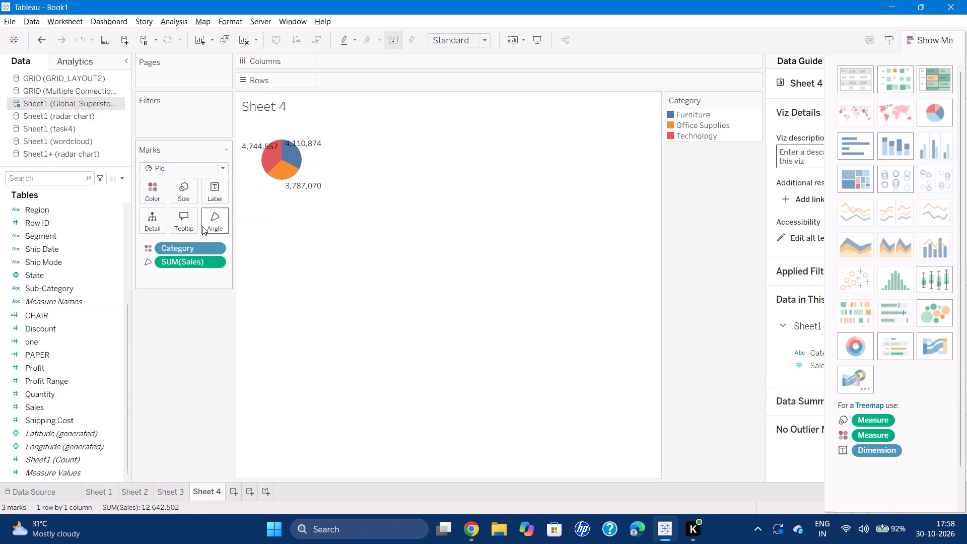
{"action": "scroll", "coordinate": [52, 276], "scroll_direction": "up", "scroll_amount": 3}
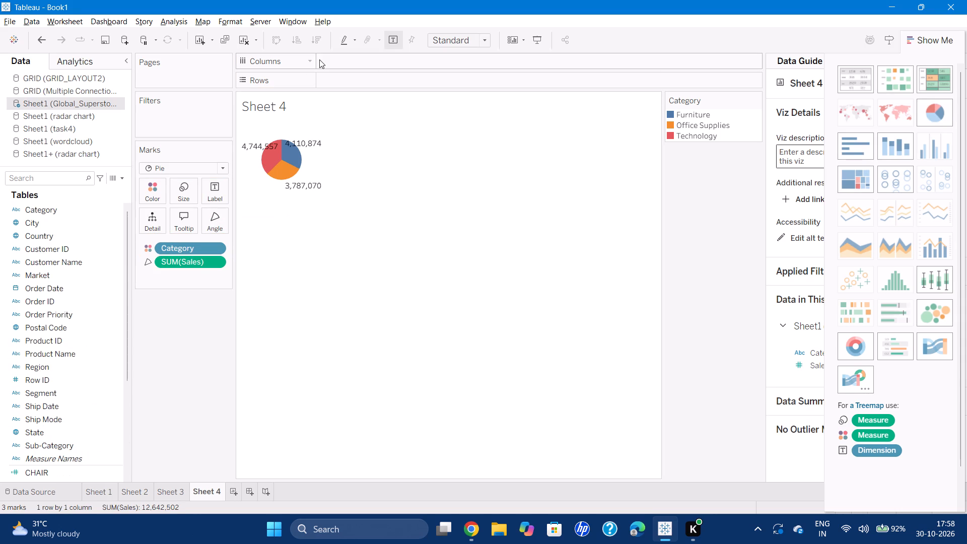
{"action": "left_click", "coordinate": [451, 35]}
{"action": "left_click", "coordinate": [445, 90]}
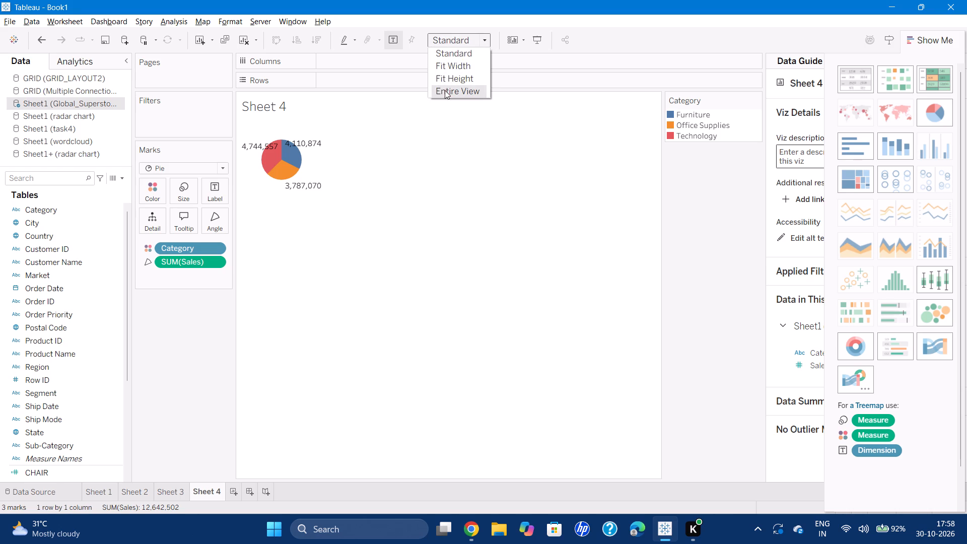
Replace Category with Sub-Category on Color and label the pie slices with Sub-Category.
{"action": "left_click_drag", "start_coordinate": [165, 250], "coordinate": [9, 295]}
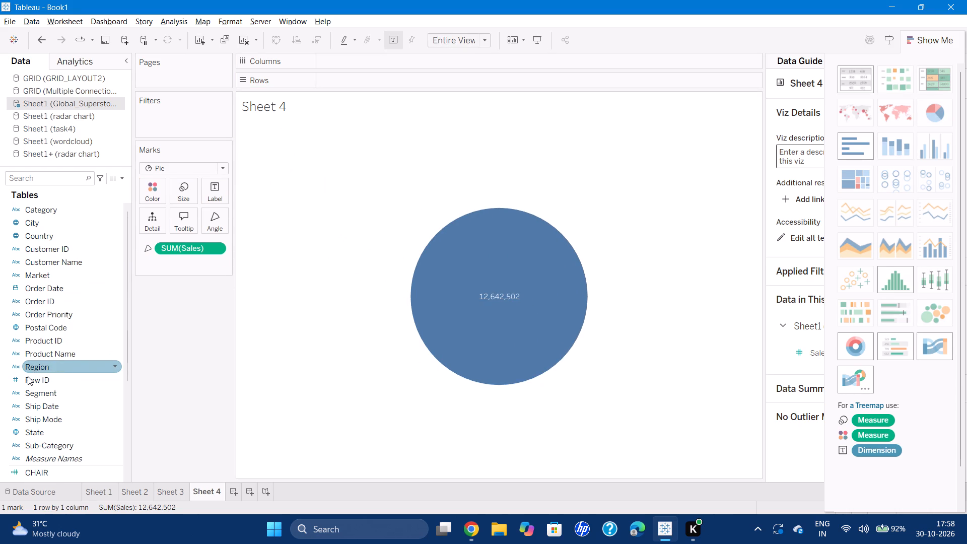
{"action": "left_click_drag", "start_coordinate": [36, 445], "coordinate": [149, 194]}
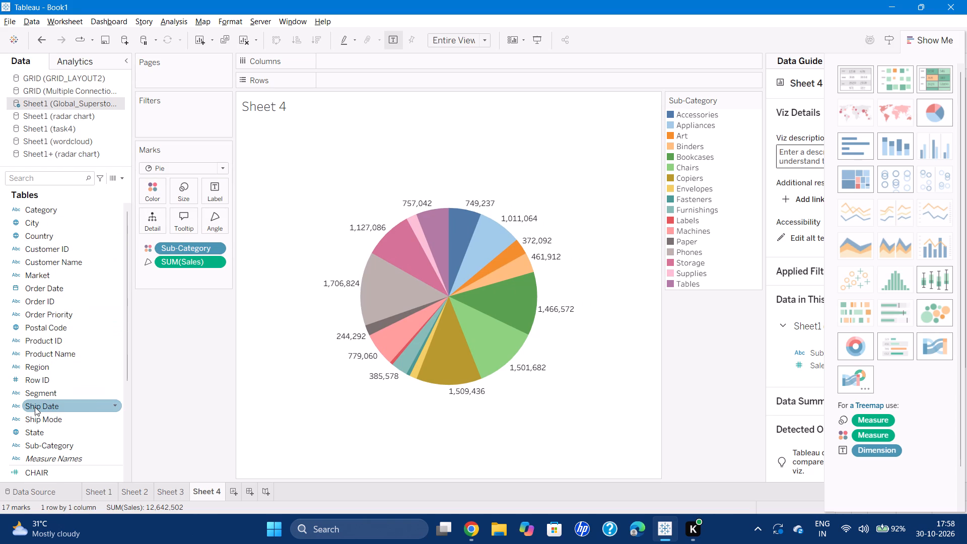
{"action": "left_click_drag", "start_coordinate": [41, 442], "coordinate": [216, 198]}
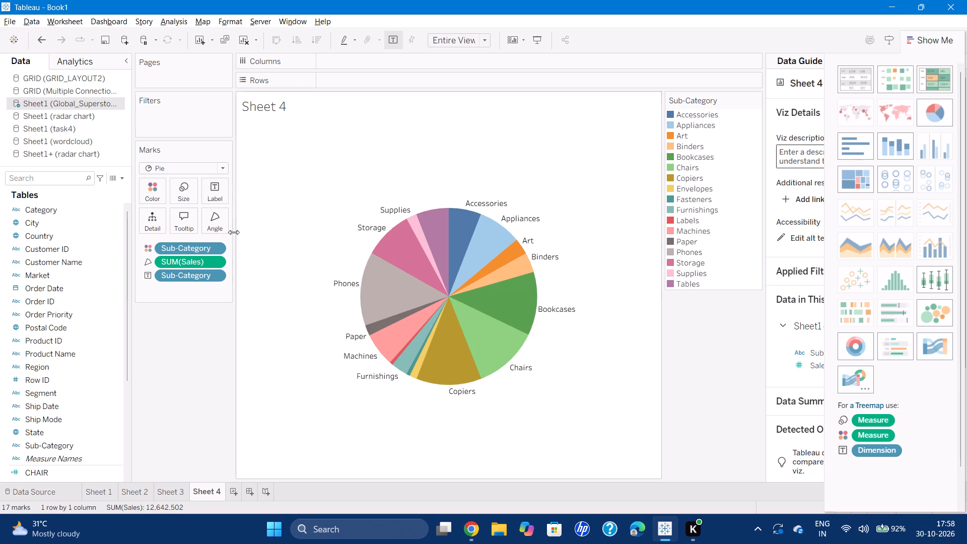
Clear the pie by removing both Sub-Category fields and SUM(Sales) from Marks.
{"action": "left_click_drag", "start_coordinate": [195, 295], "coordinate": [165, 244]}
{"action": "left_click_drag", "start_coordinate": [165, 244], "coordinate": [85, 271]}
{"action": "left_click_drag", "start_coordinate": [185, 249], "coordinate": [61, 266]}
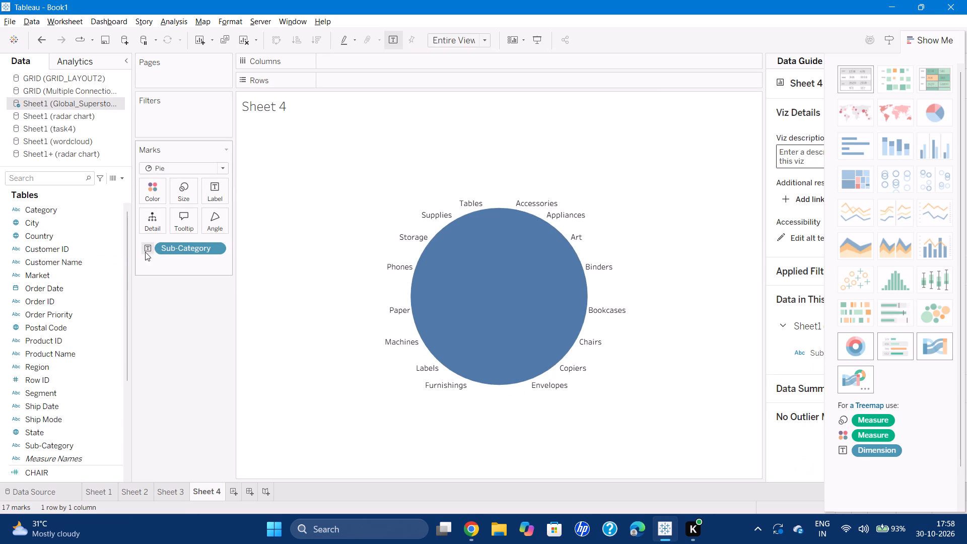
{"action": "left_click_drag", "start_coordinate": [174, 248], "coordinate": [26, 302]}
Place the calculated field one on Columns twice, side by side.
{"action": "scroll", "coordinate": [55, 444], "scroll_direction": "down", "scroll_amount": 2}
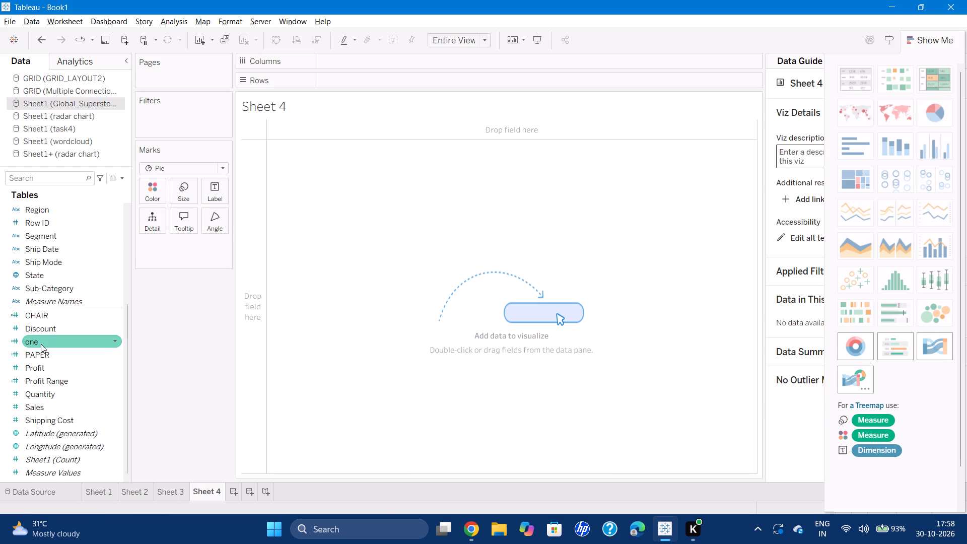
{"action": "left_click_drag", "start_coordinate": [41, 344], "coordinate": [342, 65]}
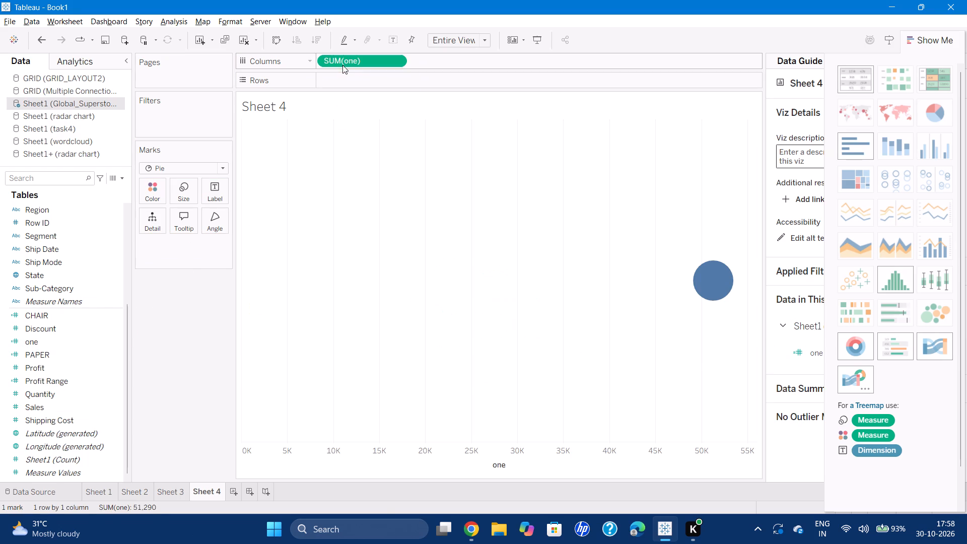
{"action": "left_click_drag", "start_coordinate": [43, 340], "coordinate": [390, 95]}
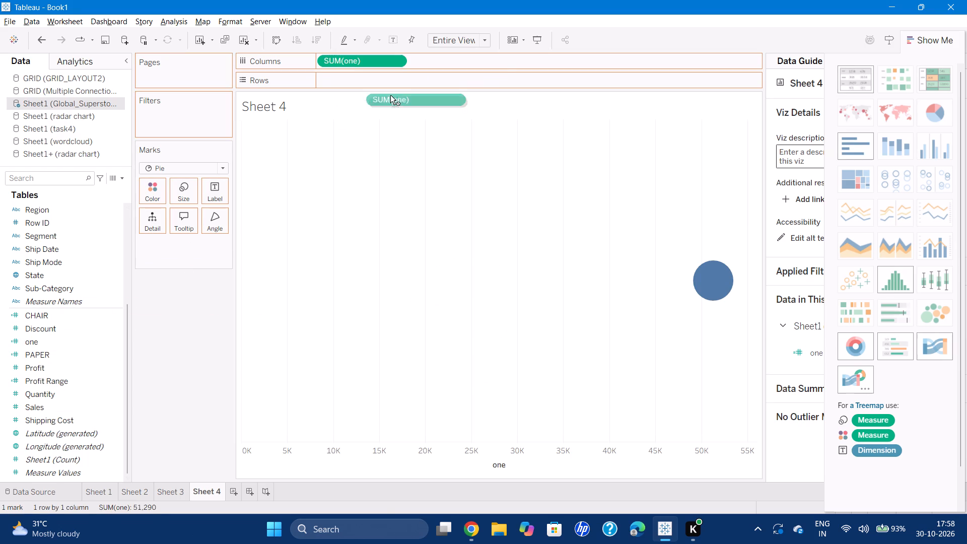
{"action": "left_click_drag", "start_coordinate": [390, 95], "coordinate": [433, 62]}
Turn off Aggregate Measures and combine the two one fields on Columns as a dual axis.
{"action": "left_click", "coordinate": [167, 24]}
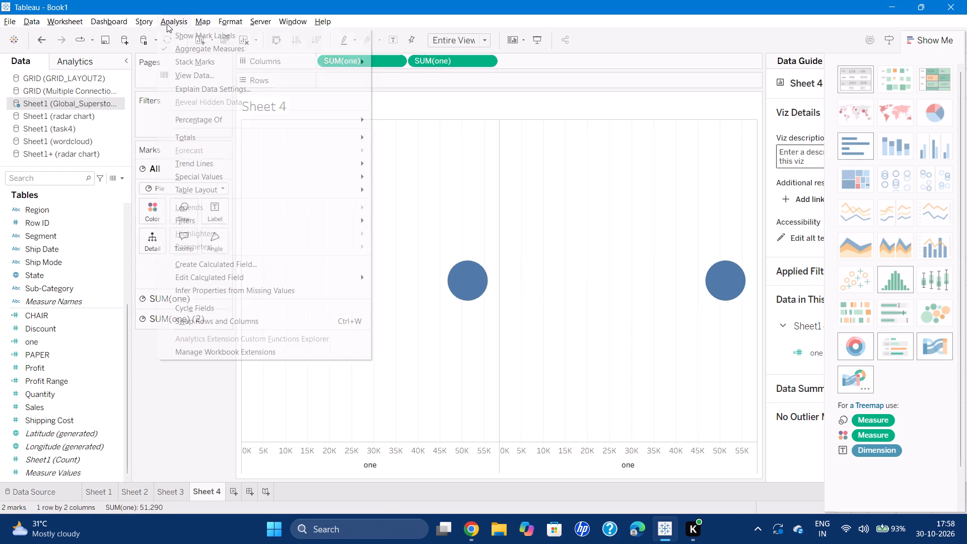
{"action": "left_click", "coordinate": [186, 46]}
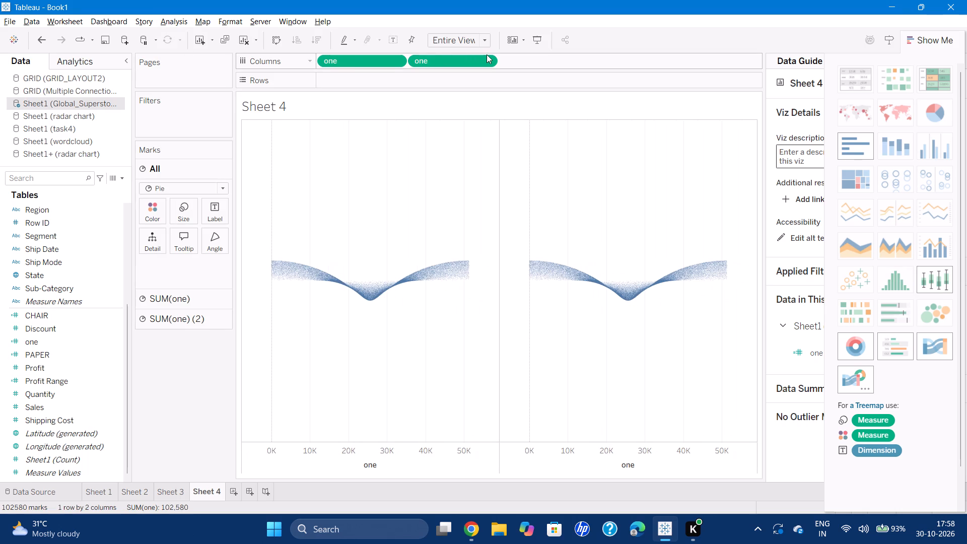
{"action": "left_click", "coordinate": [488, 56]}
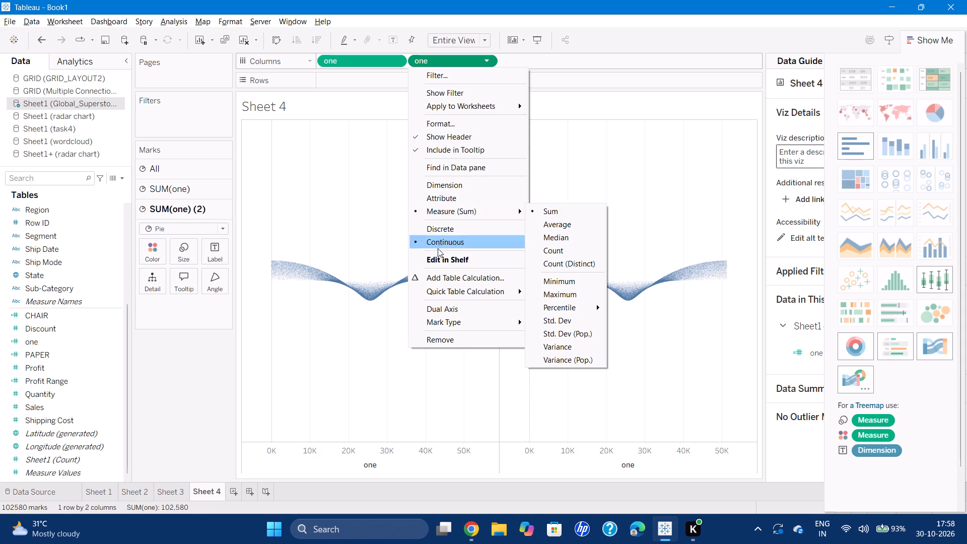
{"action": "left_click", "coordinate": [438, 304]}
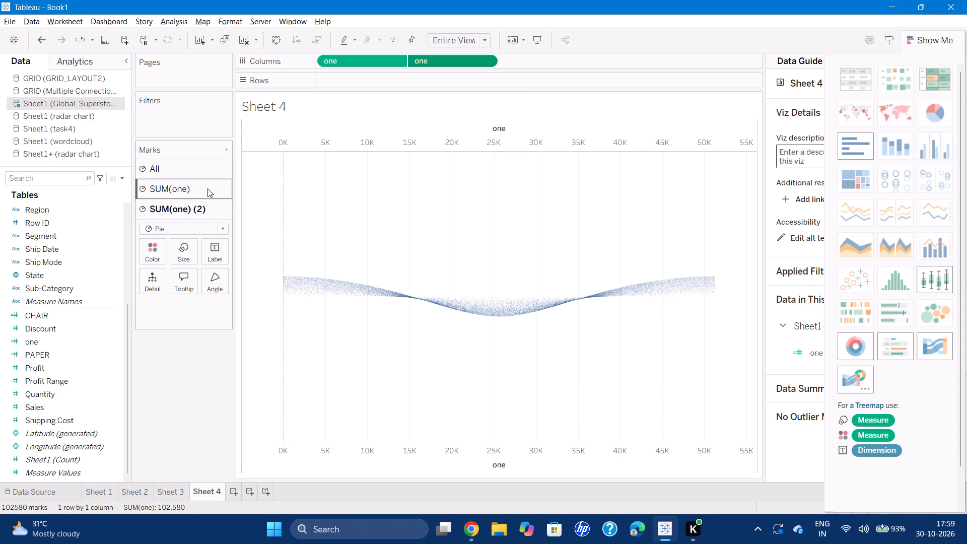
{"action": "left_click", "coordinate": [168, 20]}
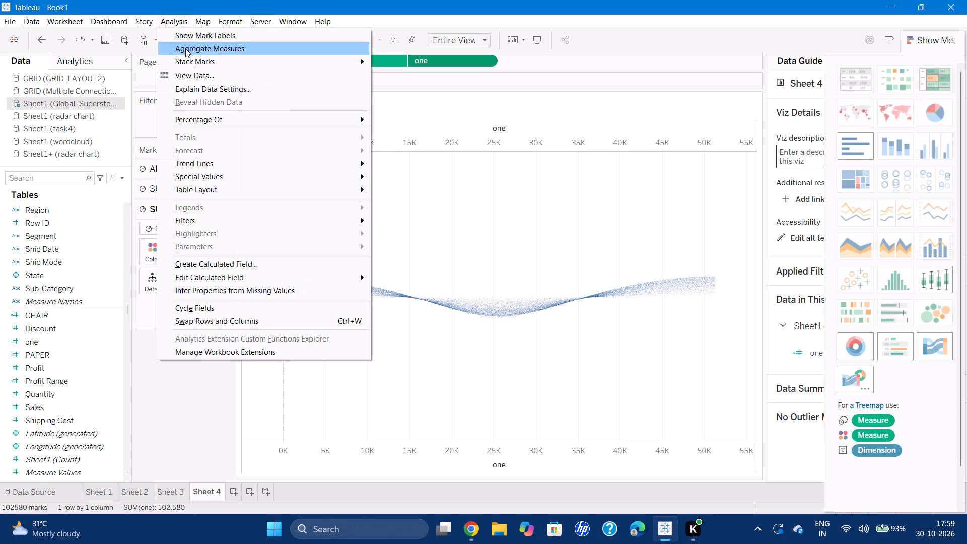
{"action": "left_click", "coordinate": [148, 319]}
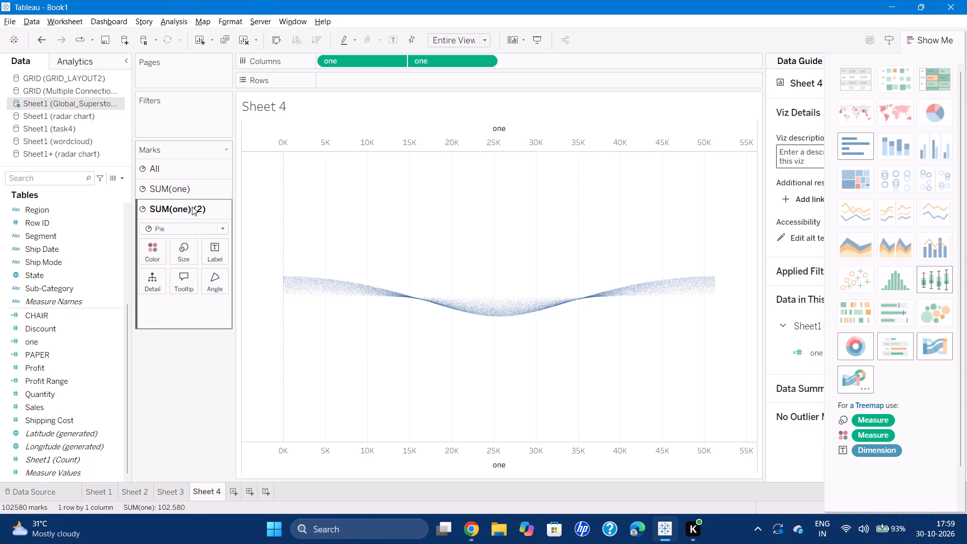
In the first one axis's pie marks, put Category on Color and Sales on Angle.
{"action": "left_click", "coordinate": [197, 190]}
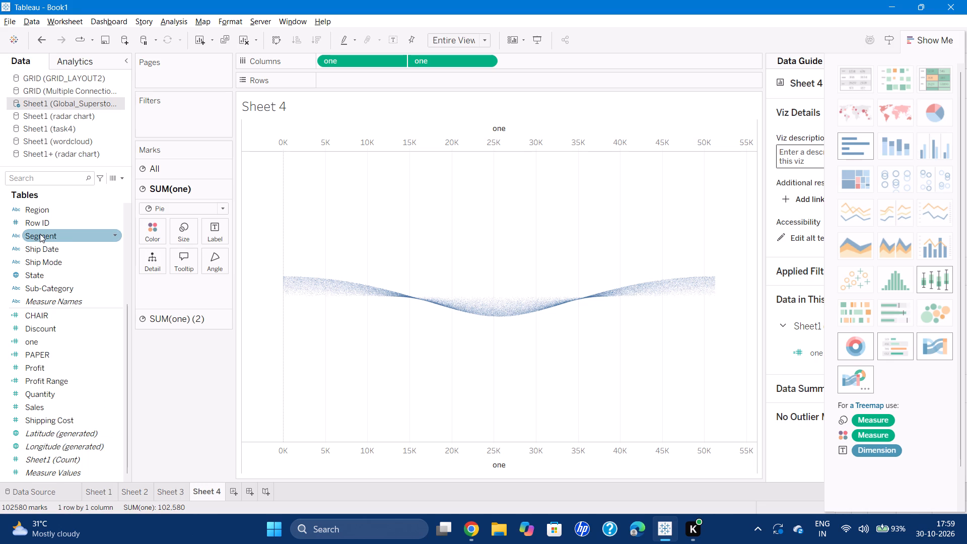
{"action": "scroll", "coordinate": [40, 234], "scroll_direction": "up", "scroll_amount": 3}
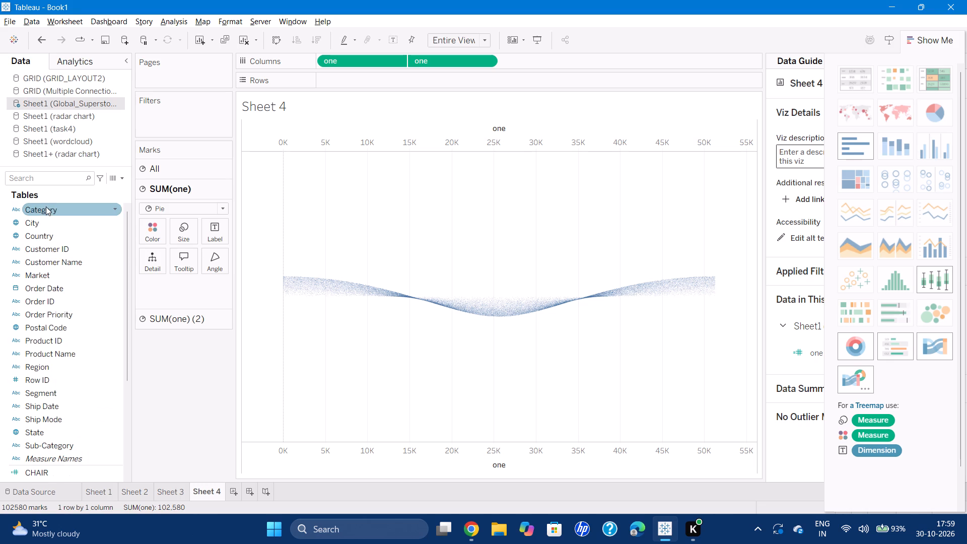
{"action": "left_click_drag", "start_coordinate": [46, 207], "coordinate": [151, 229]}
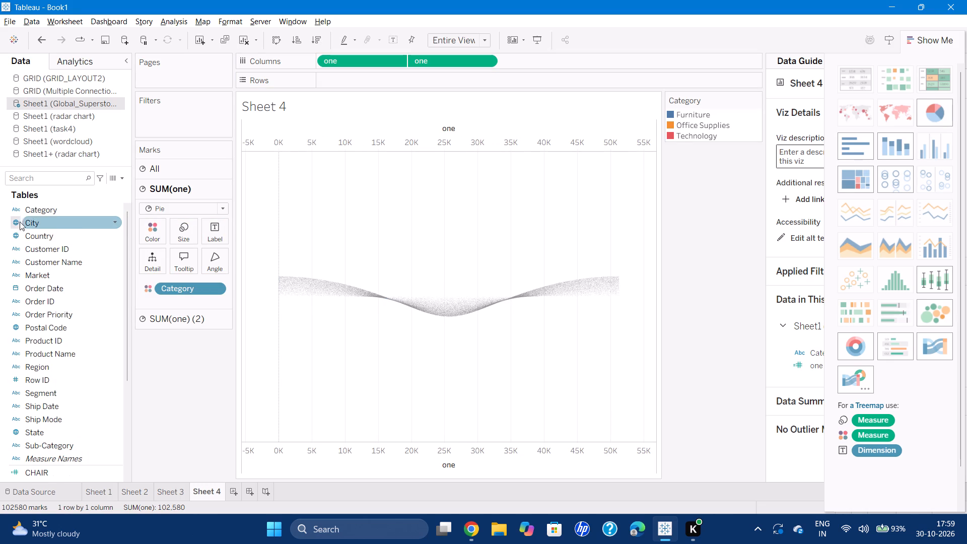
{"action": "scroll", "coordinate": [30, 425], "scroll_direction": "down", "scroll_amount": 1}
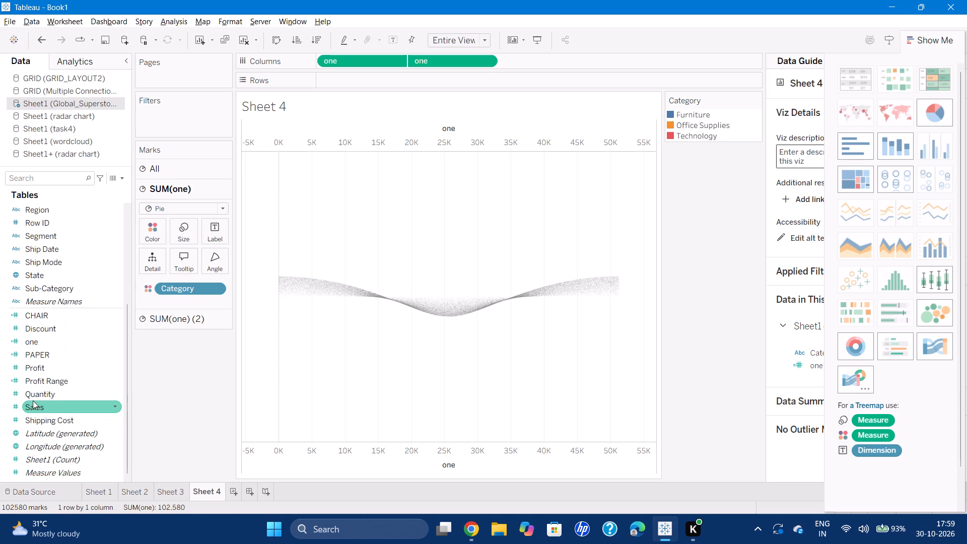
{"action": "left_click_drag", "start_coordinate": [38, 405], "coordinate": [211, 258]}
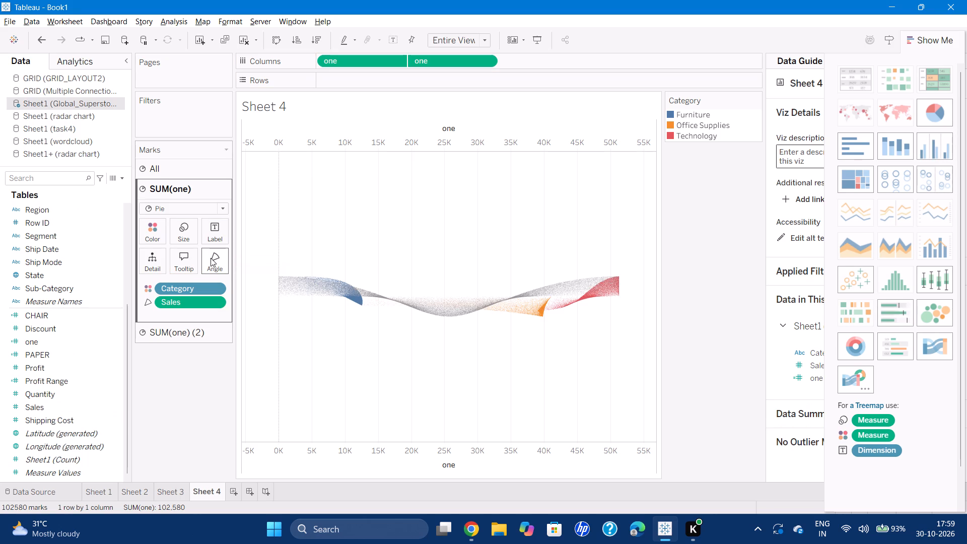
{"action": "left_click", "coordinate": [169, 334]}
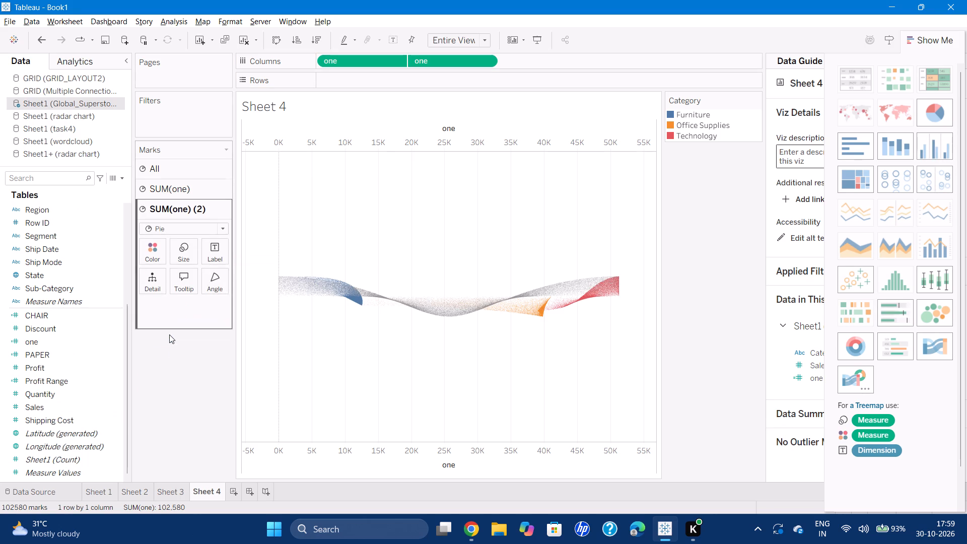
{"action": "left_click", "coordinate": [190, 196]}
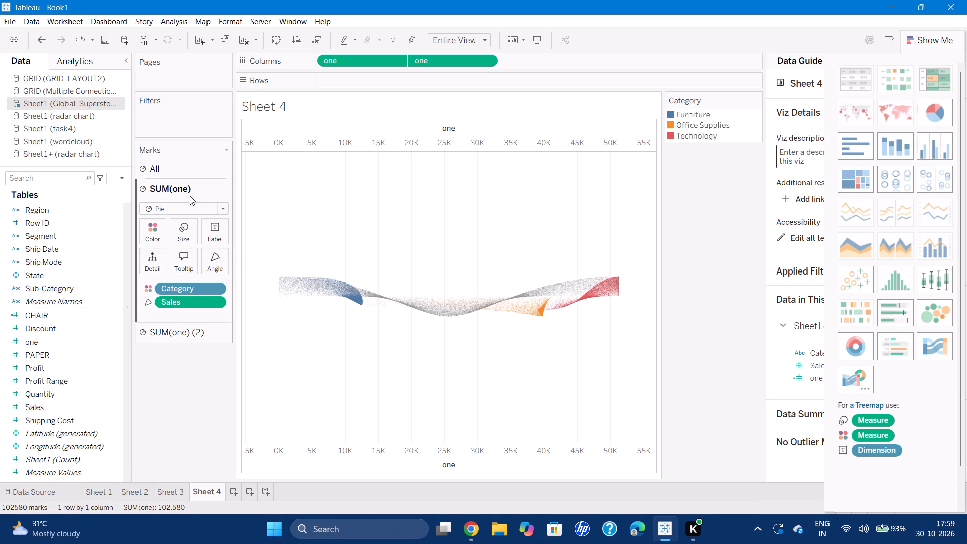
Turn Aggregate Measures back on for the dual-axis pie sheet.
{"action": "left_click", "coordinate": [167, 23]}
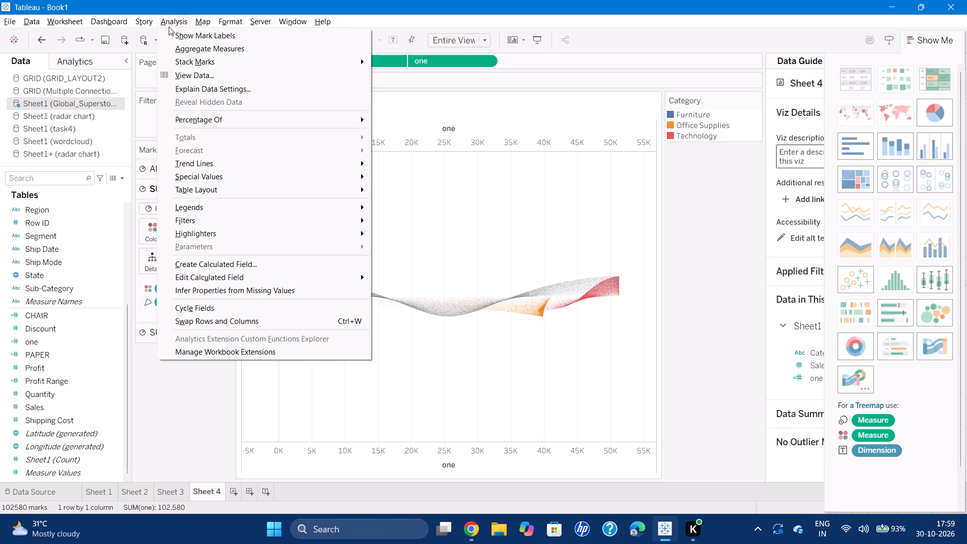
{"action": "left_click", "coordinate": [184, 45]}
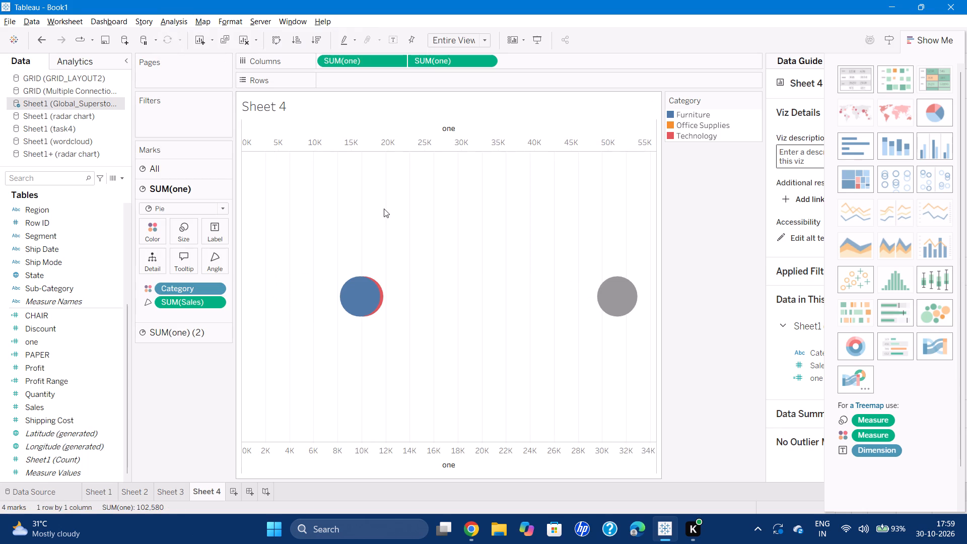
{"action": "scroll", "coordinate": [468, 307], "scroll_direction": "left", "scroll_amount": 1}
{"action": "scroll", "coordinate": [468, 307], "scroll_direction": "right", "scroll_amount": 2}
{"action": "left_click", "coordinate": [215, 303]}
{"action": "left_click", "coordinate": [148, 401]}
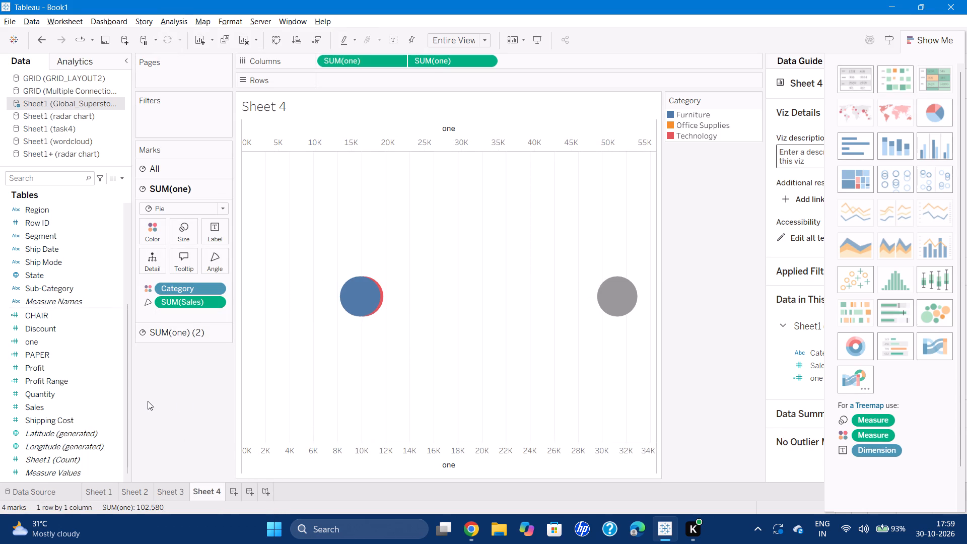
{"action": "left_click", "coordinate": [490, 60]}
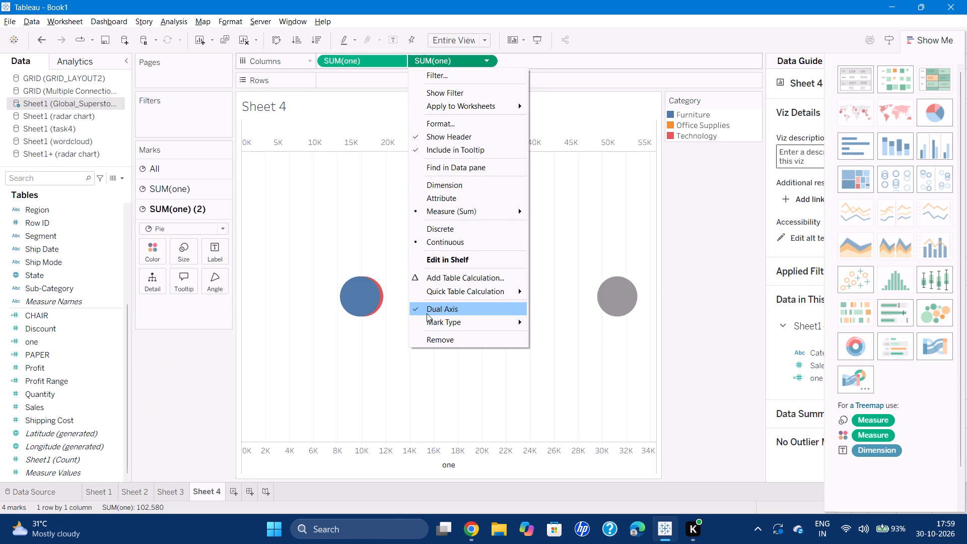
{"action": "left_click", "coordinate": [177, 388]}
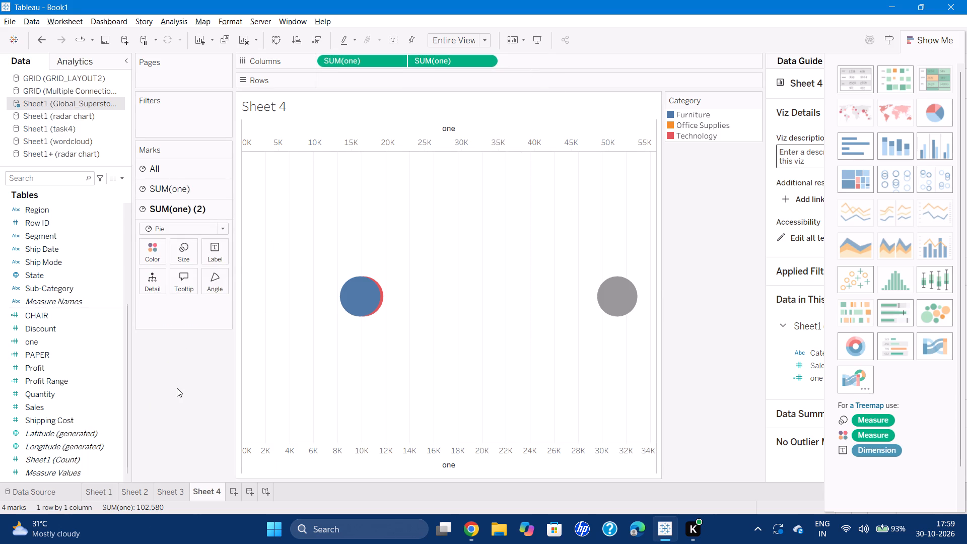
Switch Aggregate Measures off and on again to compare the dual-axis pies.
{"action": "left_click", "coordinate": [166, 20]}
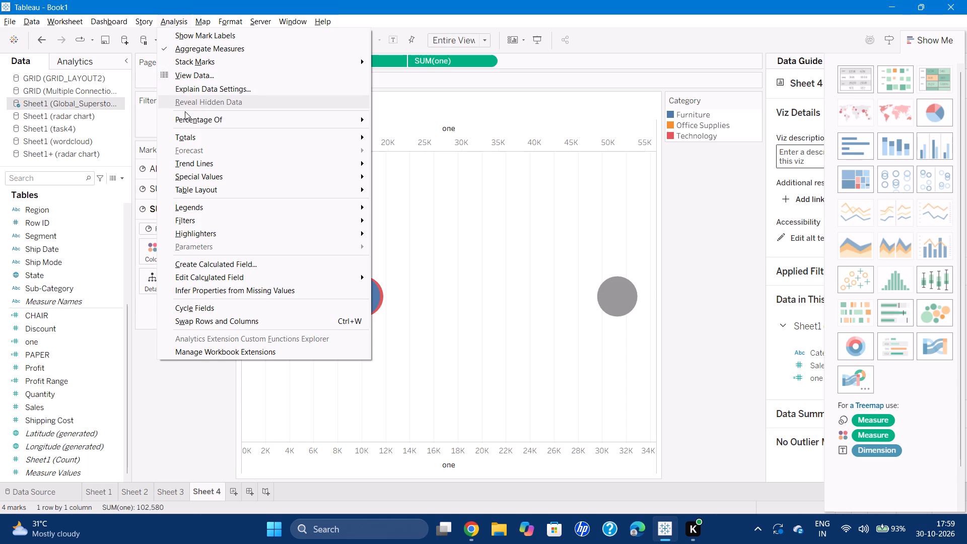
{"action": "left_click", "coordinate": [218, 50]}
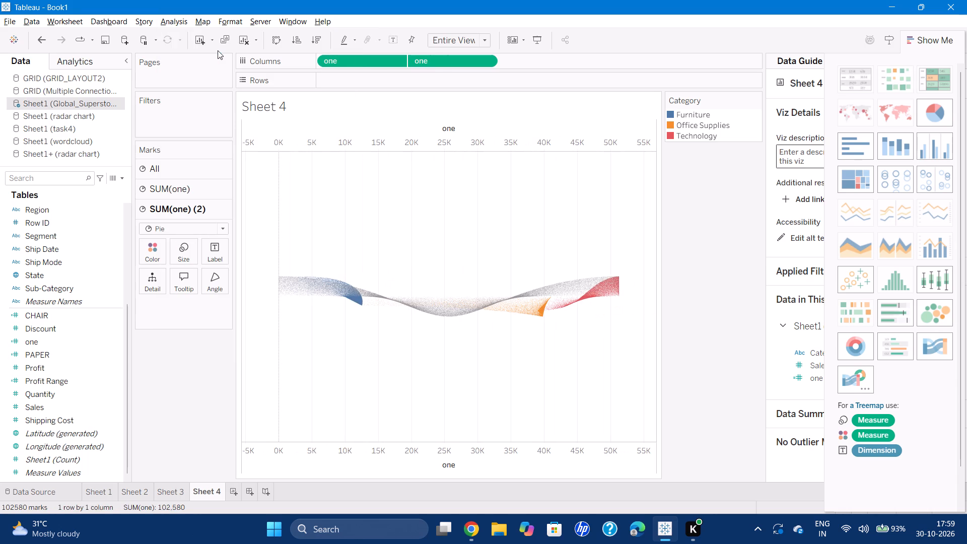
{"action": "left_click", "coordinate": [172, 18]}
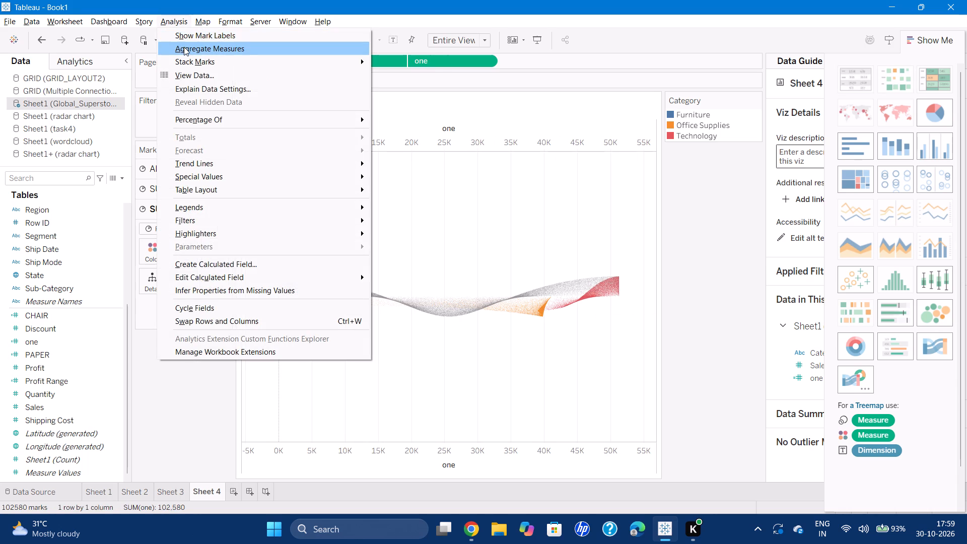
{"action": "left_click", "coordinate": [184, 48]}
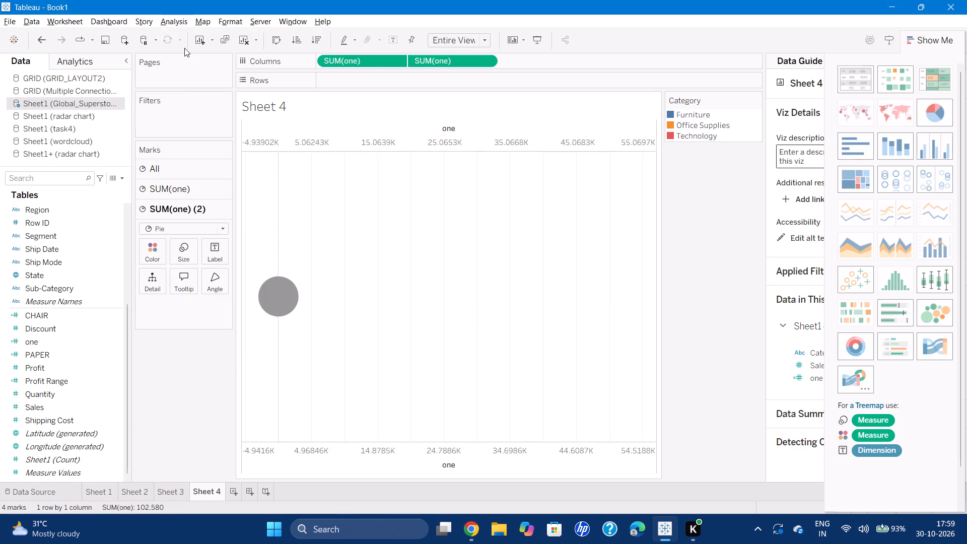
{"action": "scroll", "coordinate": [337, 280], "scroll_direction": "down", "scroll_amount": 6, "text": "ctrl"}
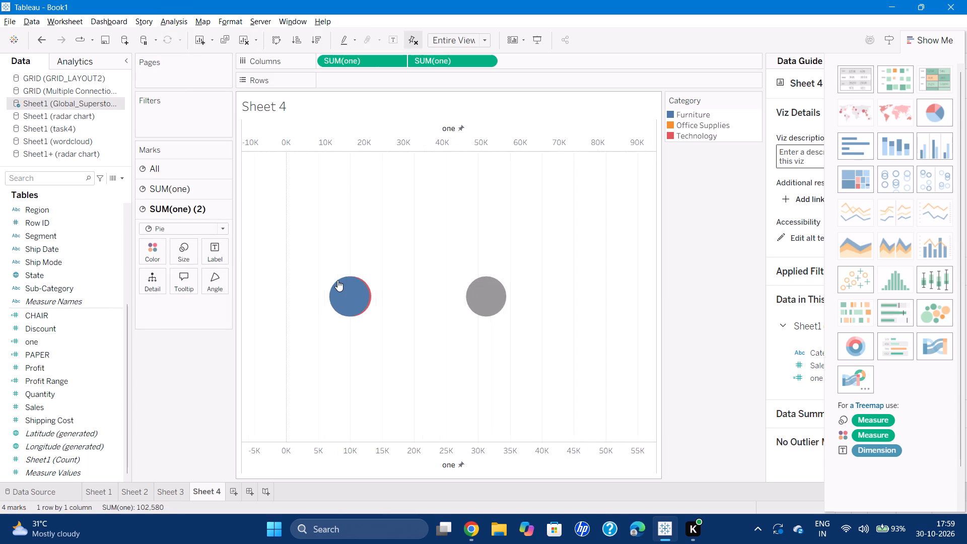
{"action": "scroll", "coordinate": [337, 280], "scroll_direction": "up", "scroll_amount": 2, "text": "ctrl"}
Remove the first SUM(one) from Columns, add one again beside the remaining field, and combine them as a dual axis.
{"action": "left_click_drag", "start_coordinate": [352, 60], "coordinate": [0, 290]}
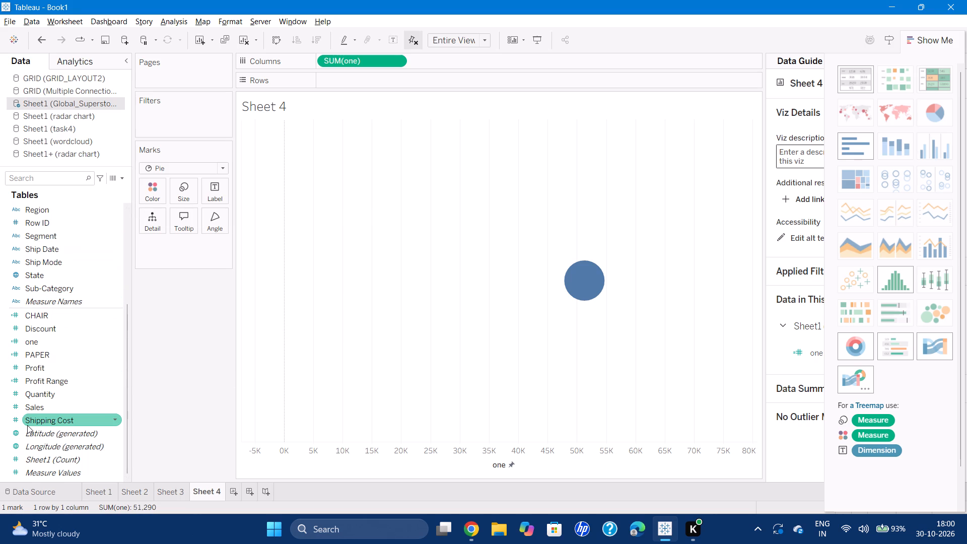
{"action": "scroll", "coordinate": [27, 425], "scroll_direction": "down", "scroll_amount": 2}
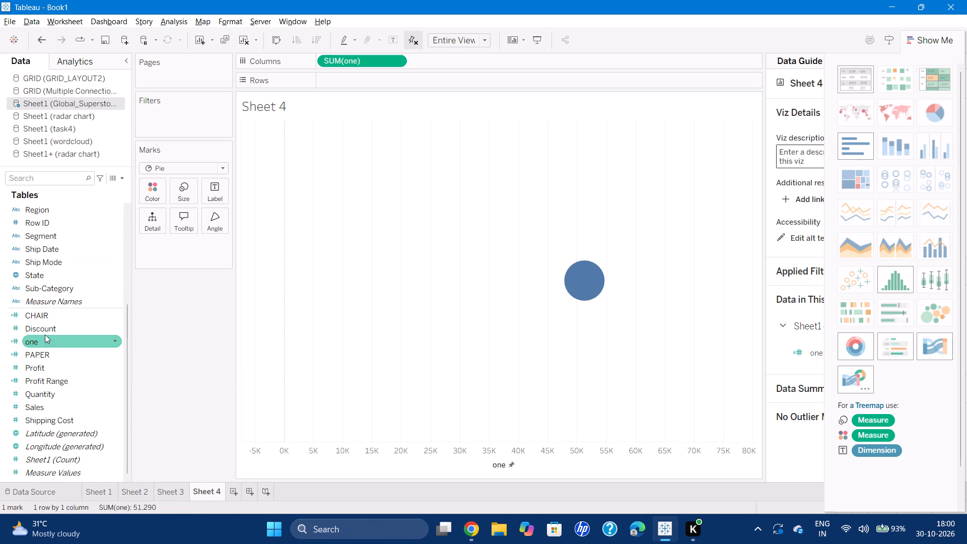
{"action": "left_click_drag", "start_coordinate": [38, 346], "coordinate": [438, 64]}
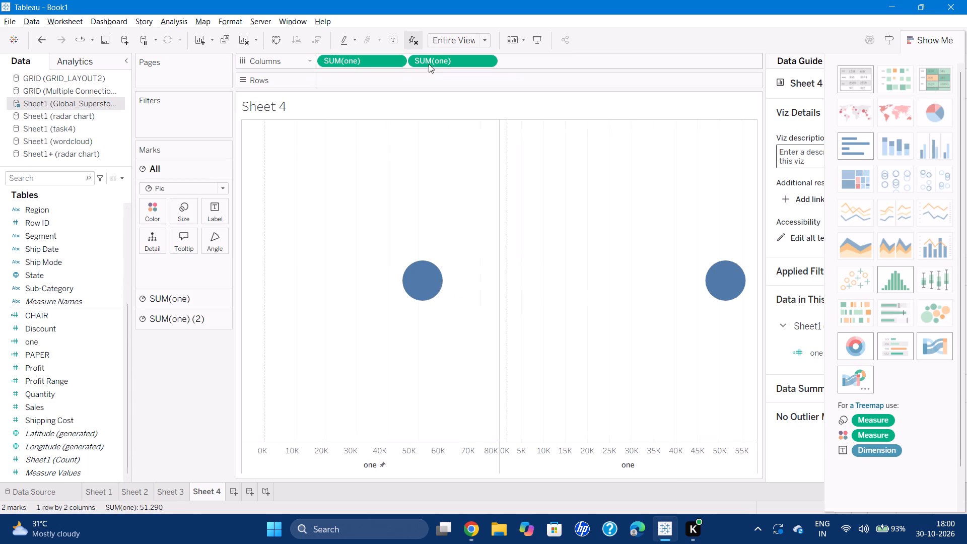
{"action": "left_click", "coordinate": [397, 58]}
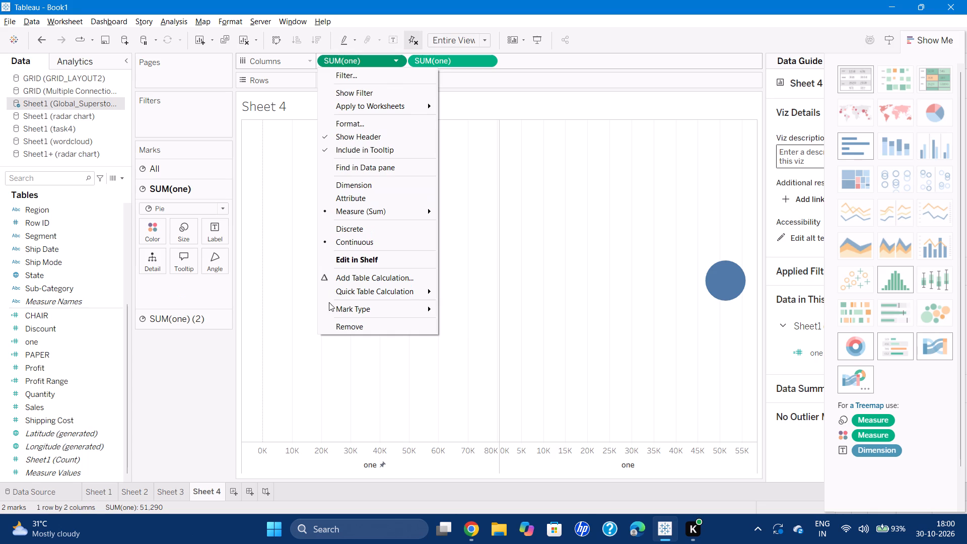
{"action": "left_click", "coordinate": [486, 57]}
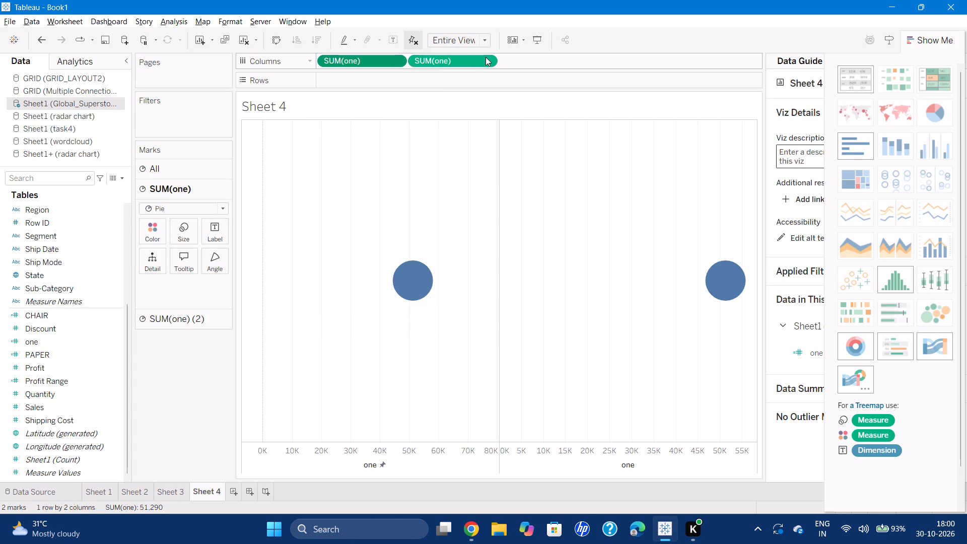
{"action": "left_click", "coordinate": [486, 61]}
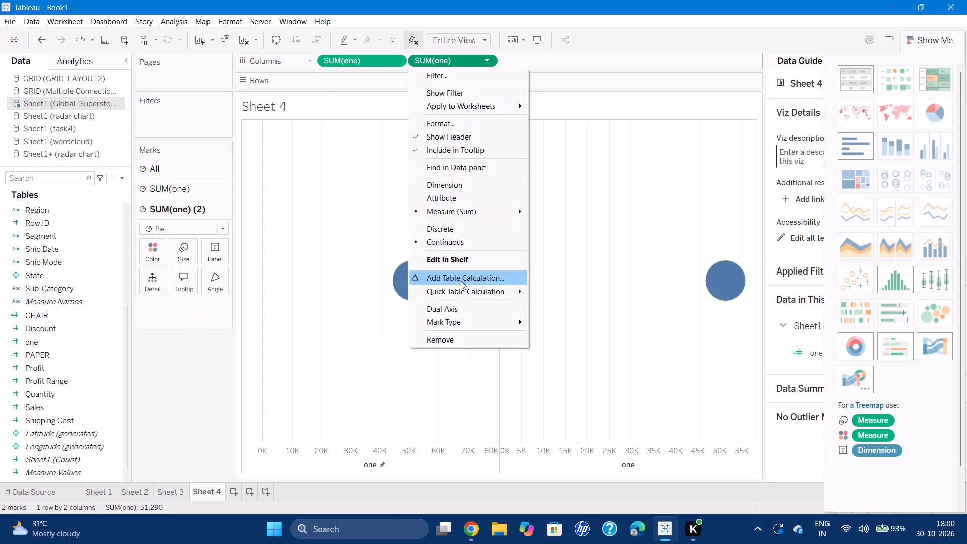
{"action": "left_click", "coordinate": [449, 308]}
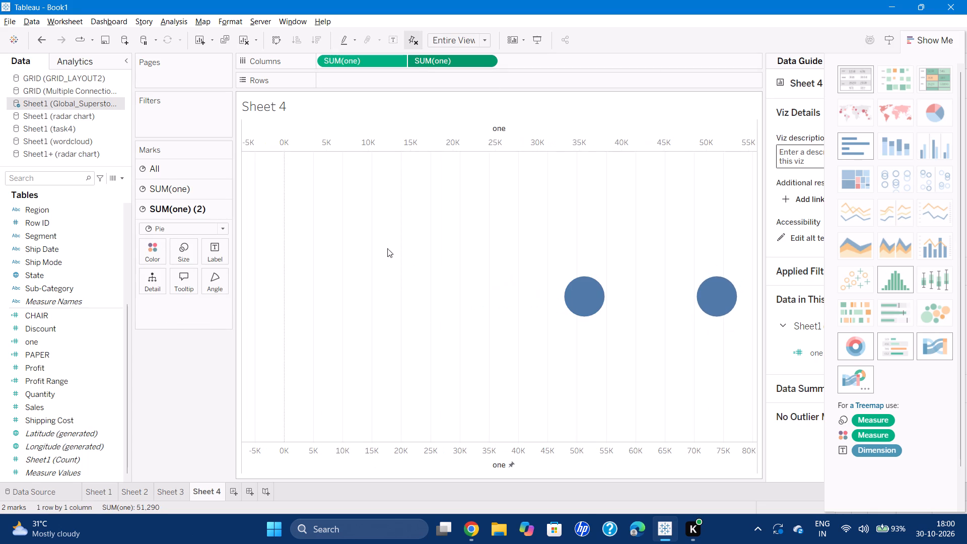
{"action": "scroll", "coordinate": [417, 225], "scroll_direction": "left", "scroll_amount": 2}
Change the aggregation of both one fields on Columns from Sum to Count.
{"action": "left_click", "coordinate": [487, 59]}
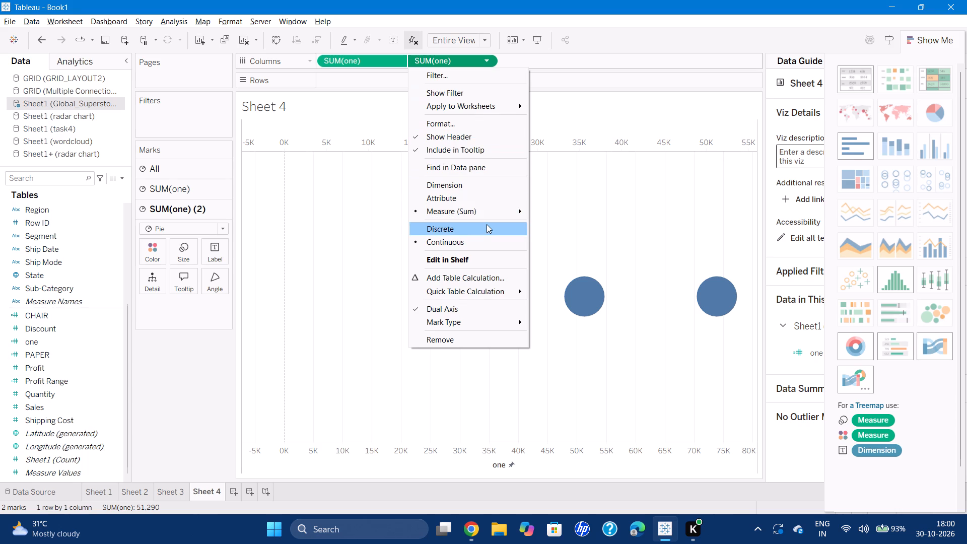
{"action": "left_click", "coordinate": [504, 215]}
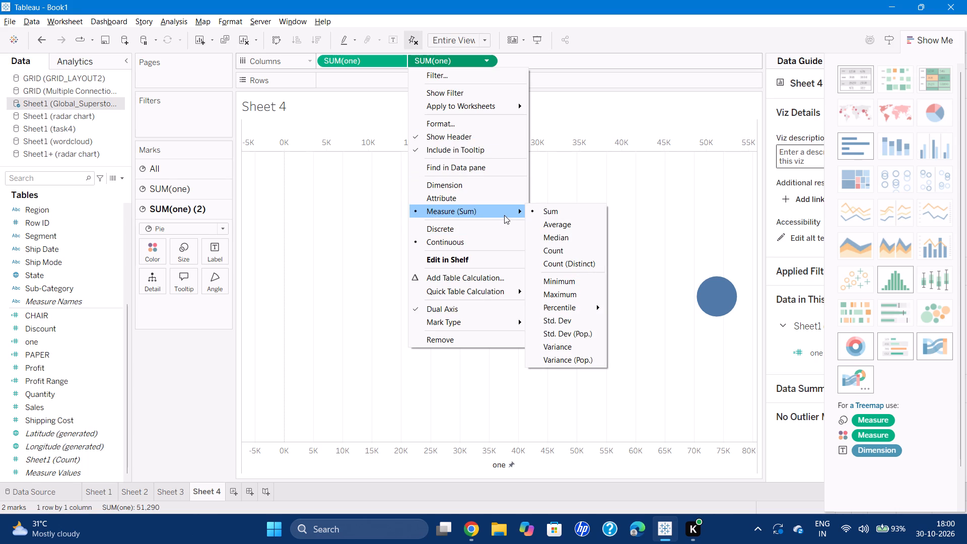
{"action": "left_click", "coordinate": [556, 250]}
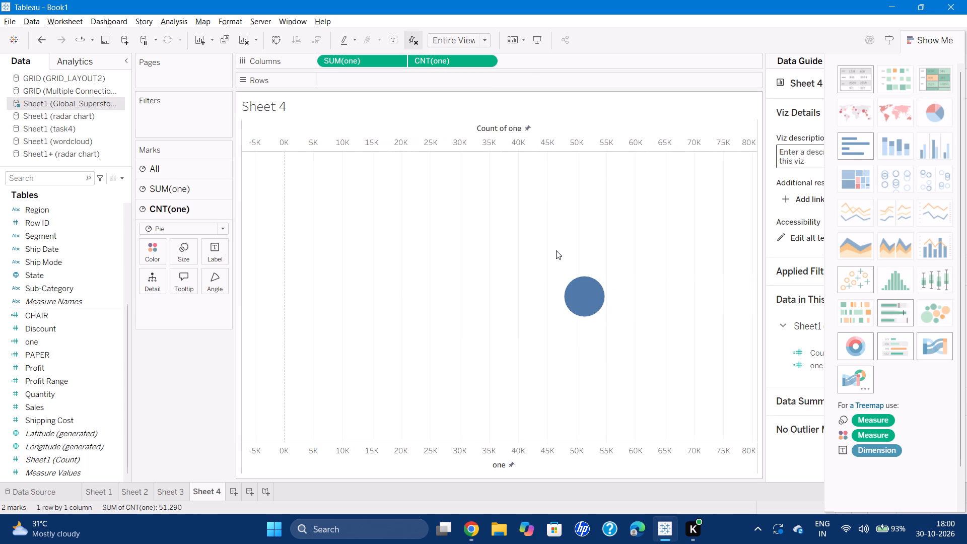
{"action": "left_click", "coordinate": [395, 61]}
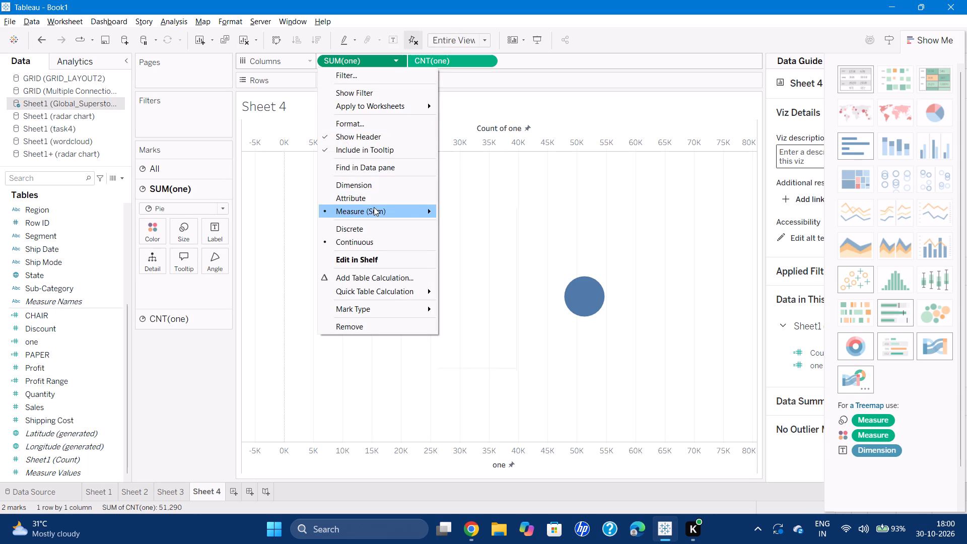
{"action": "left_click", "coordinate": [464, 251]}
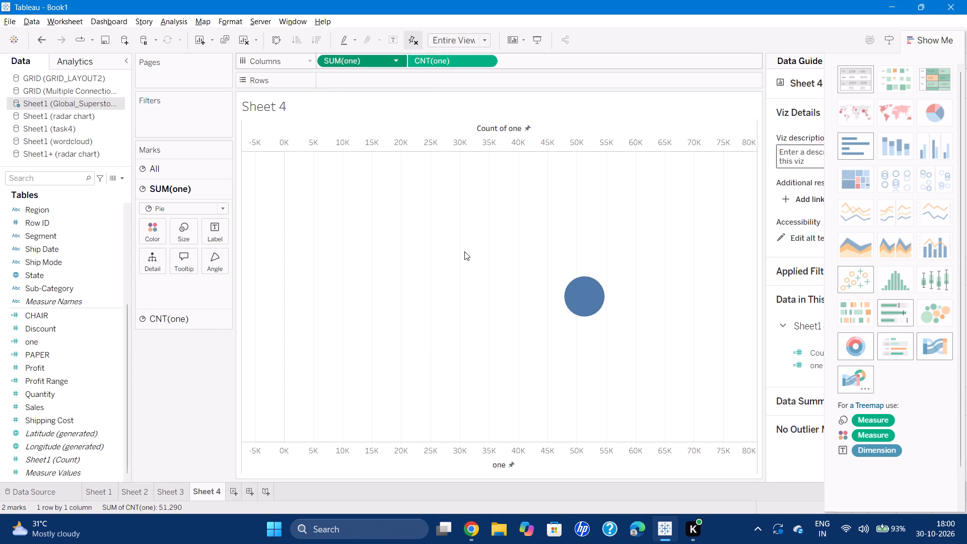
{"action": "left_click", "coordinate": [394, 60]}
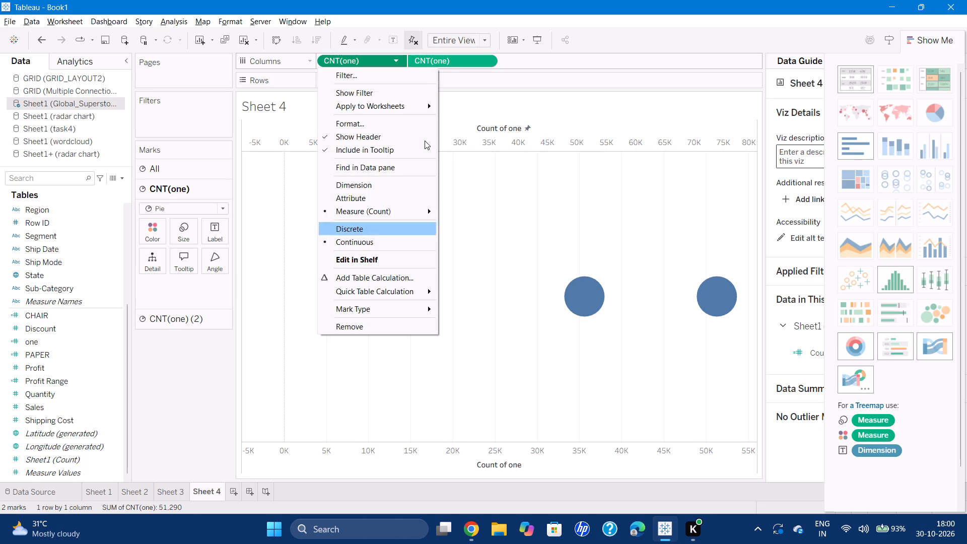
Clear the Columns shelf by removing both CNT(one) fields.
{"action": "left_click_drag", "start_coordinate": [447, 60], "coordinate": [71, 239]}
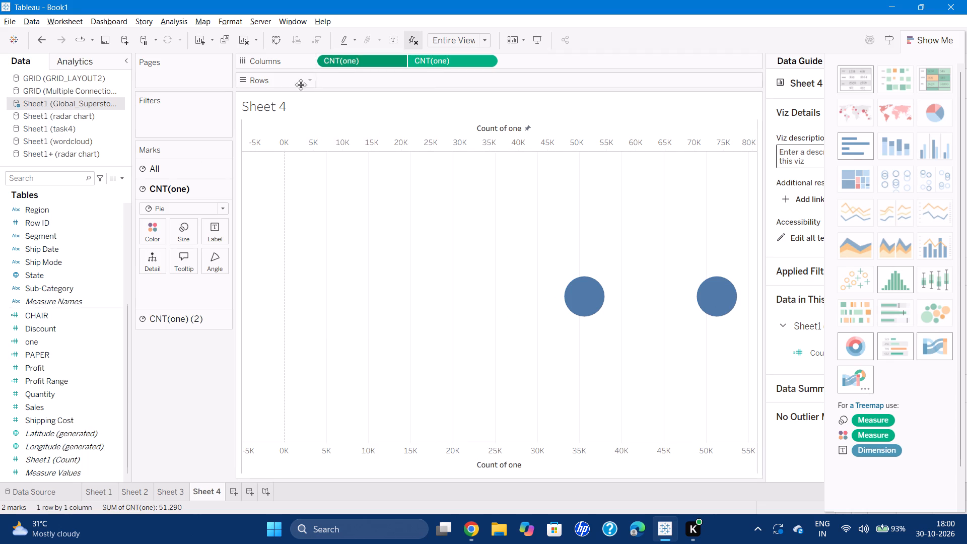
{"action": "left_click_drag", "start_coordinate": [348, 59], "coordinate": [55, 282]}
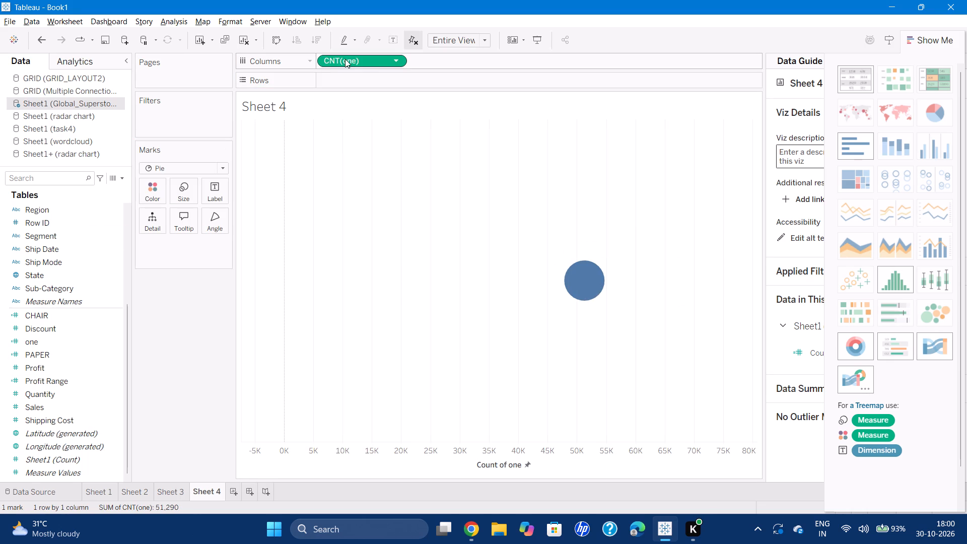
{"action": "left_click_drag", "start_coordinate": [345, 59], "coordinate": [25, 307]}
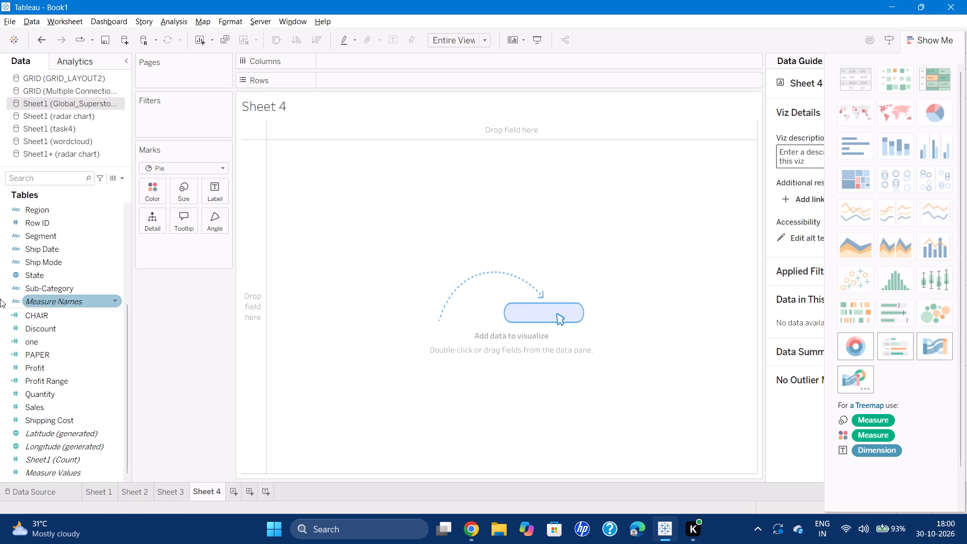
Edit the calculated field one so that its formula is 0.
{"action": "scroll", "coordinate": [22, 382], "scroll_direction": "down", "scroll_amount": 2}
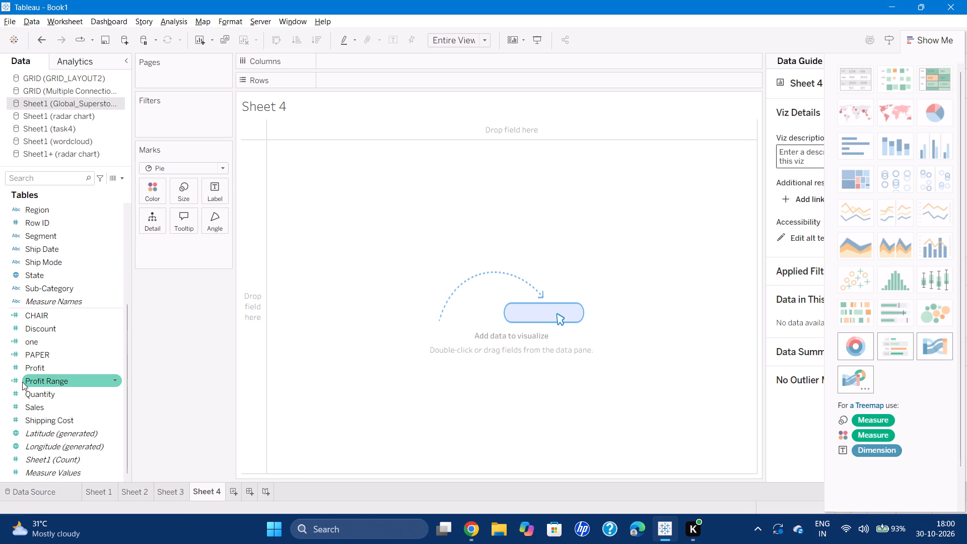
{"action": "left_click", "coordinate": [113, 337]}
{"action": "left_click", "coordinate": [150, 111]}
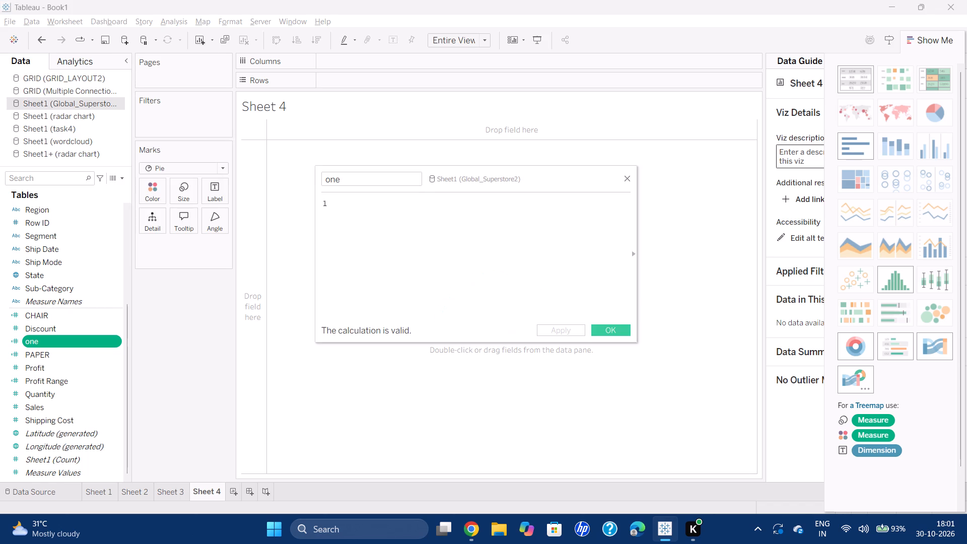
{"action": "key", "text": "BackSpace"}
{"action": "key", "text": "0"}
{"action": "key", "text": "Return"}
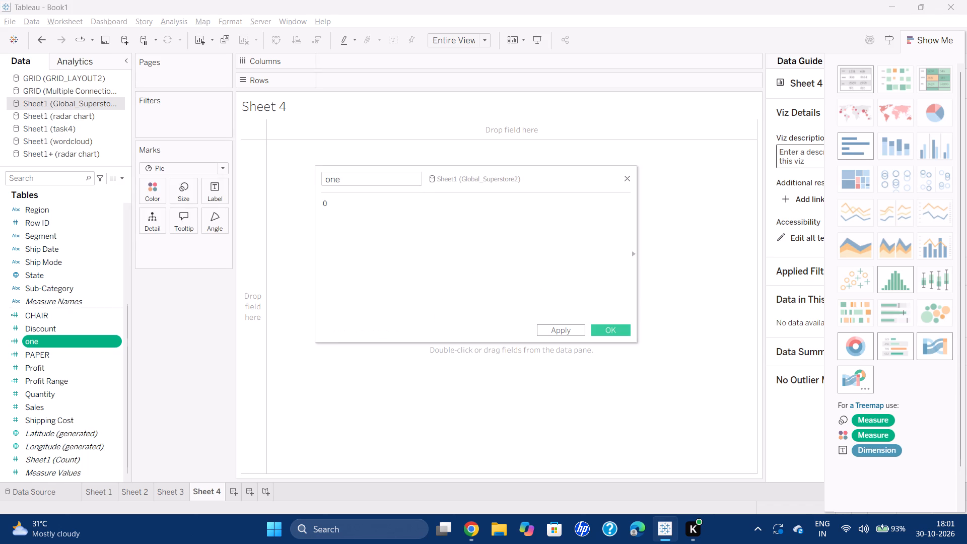
{"action": "key", "text": "BackSpace"}
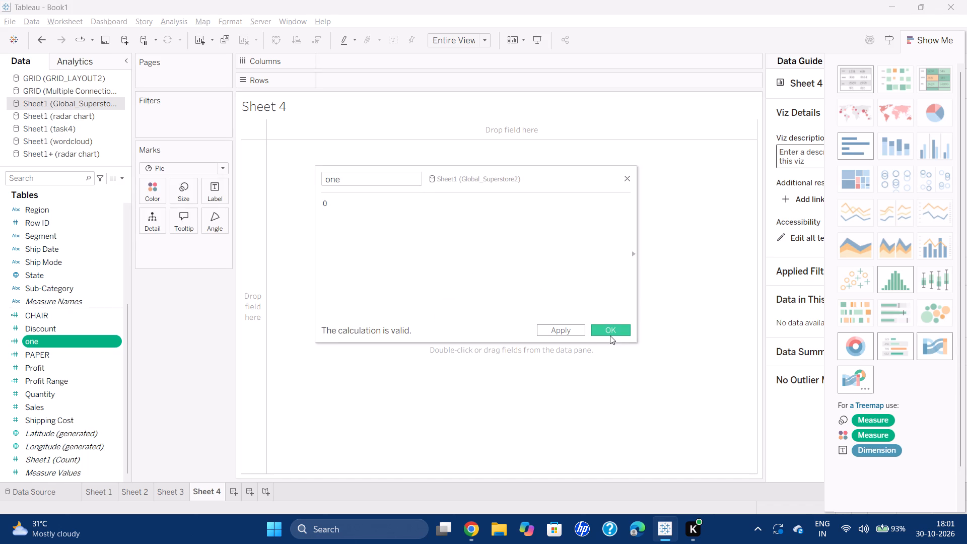
{"action": "left_click", "coordinate": [610, 335]}
Place the field one on Columns twice and combine the two SUM(one) fields as a dual axis.
{"action": "left_click_drag", "start_coordinate": [65, 342], "coordinate": [353, 62]}
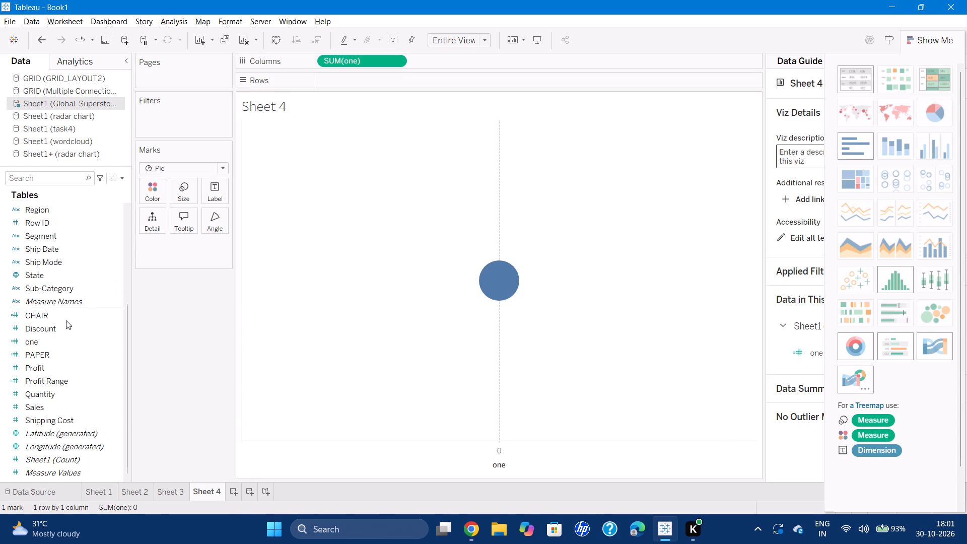
{"action": "left_click_drag", "start_coordinate": [45, 340], "coordinate": [442, 61]}
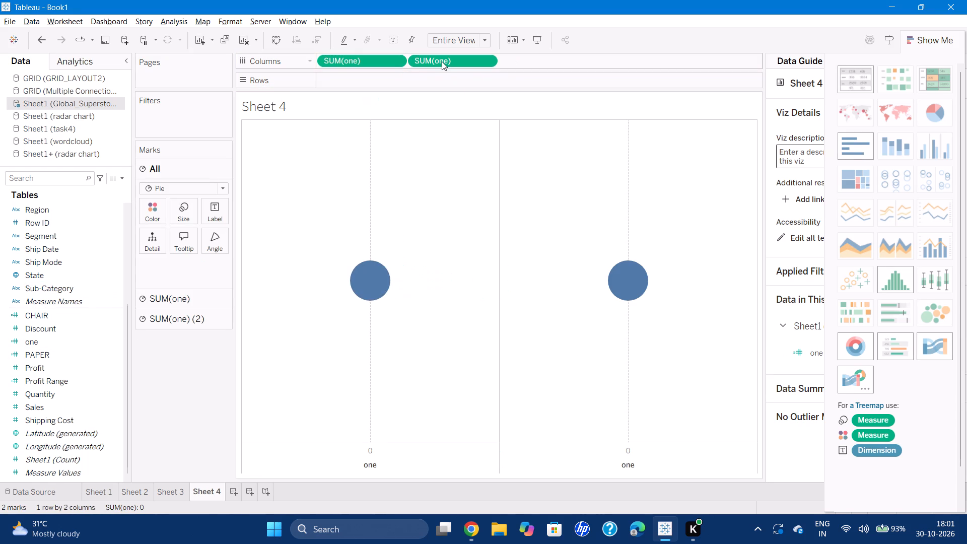
{"action": "left_click", "coordinate": [490, 58]}
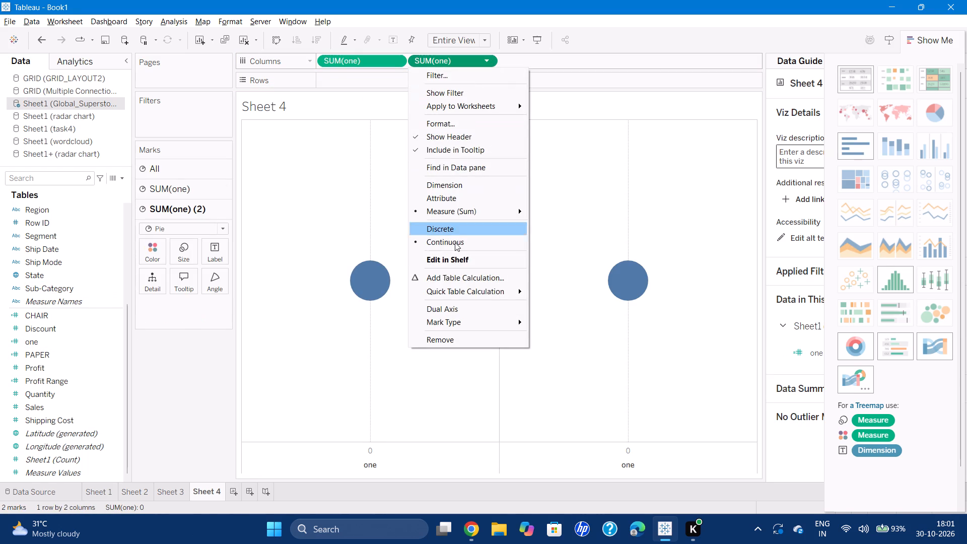
{"action": "left_click", "coordinate": [443, 313]}
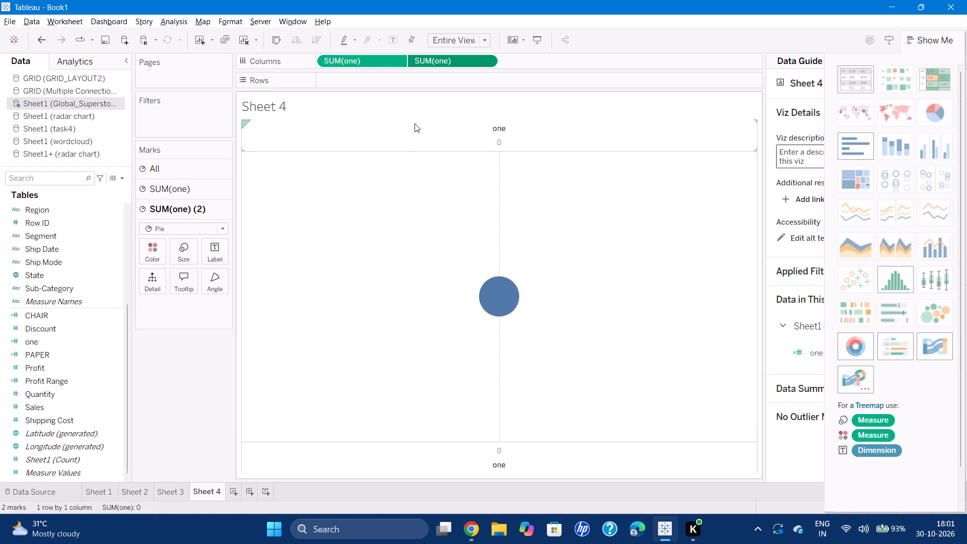
Color the second SUM(one) pie white, keeping Pie as its mark type.
{"action": "left_click", "coordinate": [168, 223]}
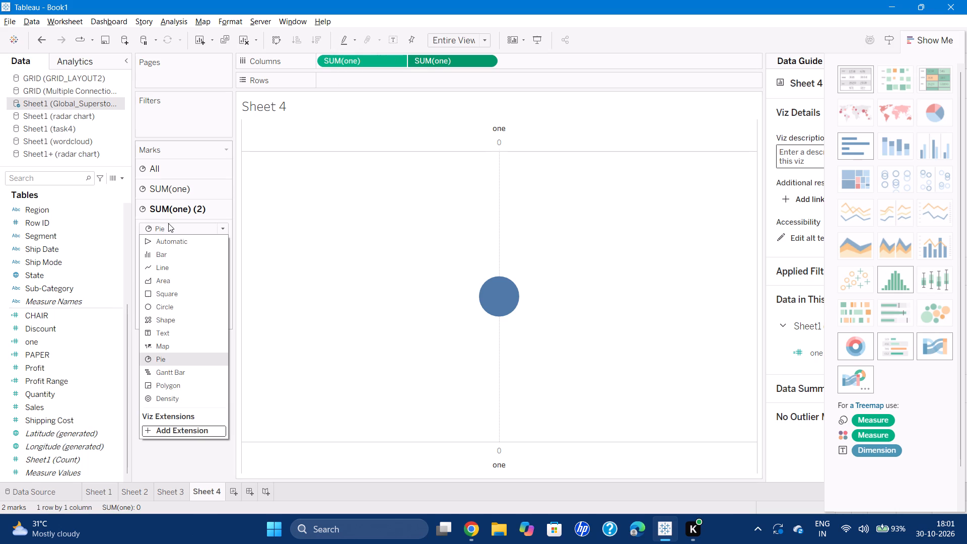
{"action": "left_click", "coordinate": [202, 228]}
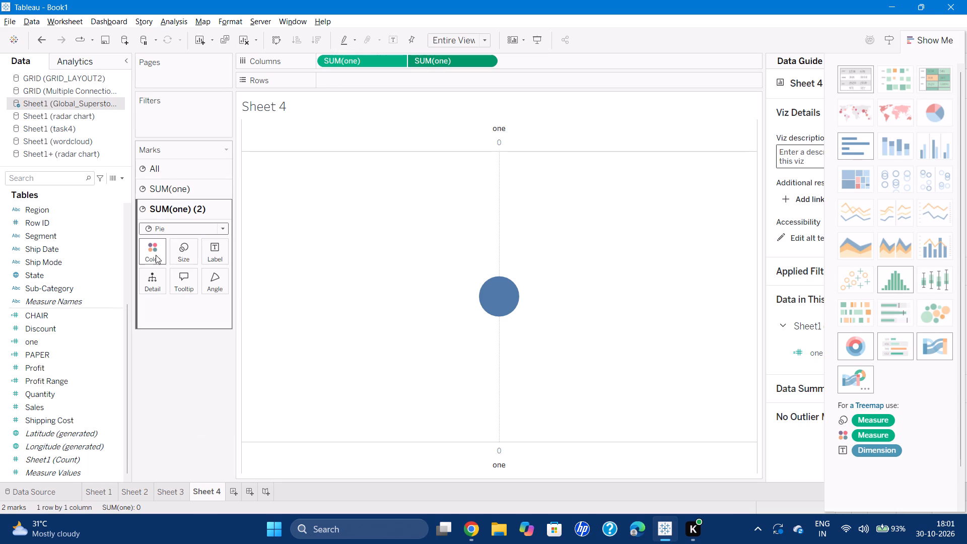
{"action": "left_click", "coordinate": [152, 256]}
{"action": "left_click", "coordinate": [165, 284]}
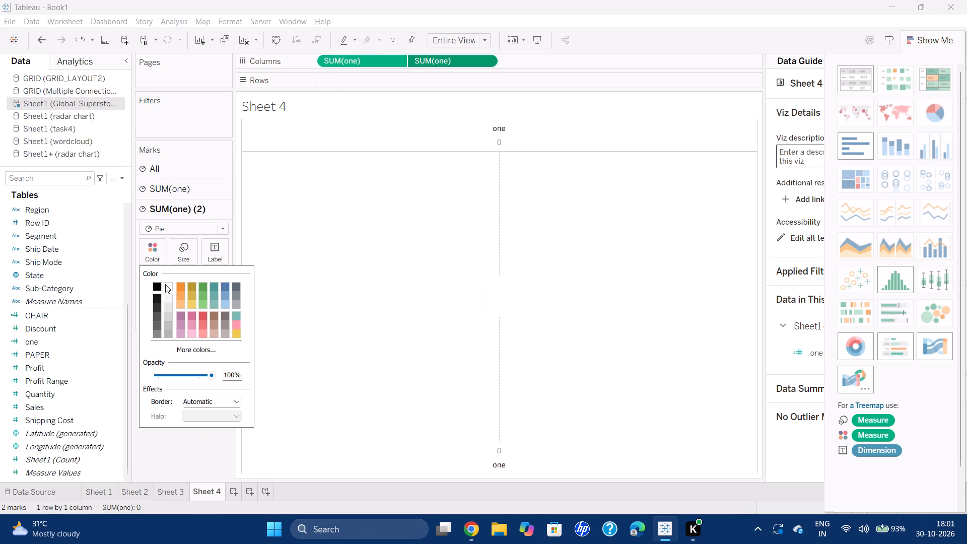
{"action": "left_click", "coordinate": [181, 443]}
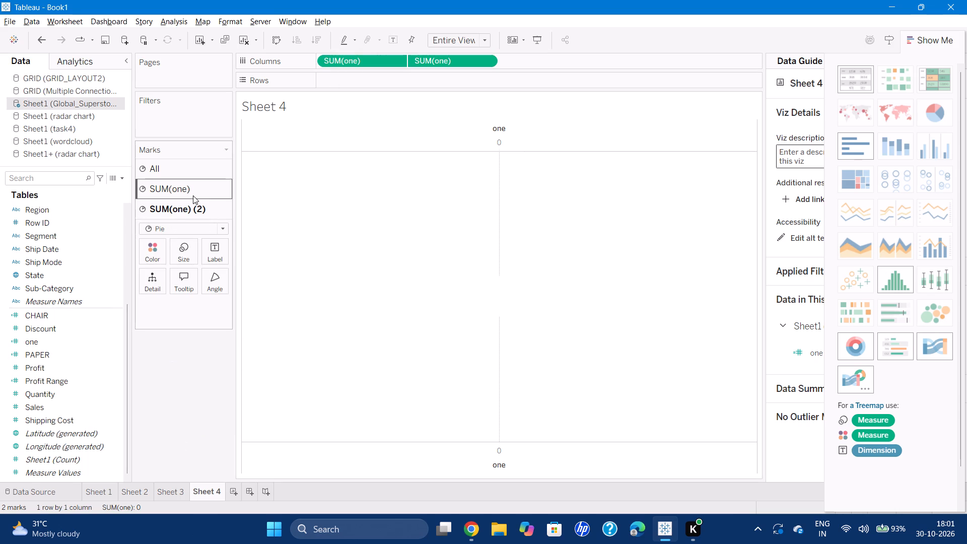
On the first SUM(one) marks card, assign Category to Color and Sales to Angle.
{"action": "left_click", "coordinate": [193, 195]}
{"action": "scroll", "coordinate": [36, 265], "scroll_direction": "up", "scroll_amount": 9}
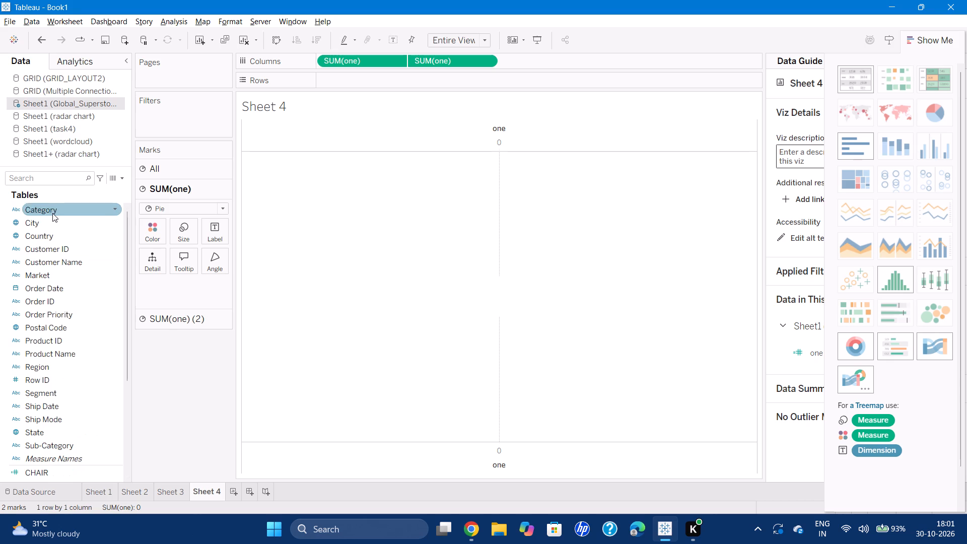
{"action": "left_click_drag", "start_coordinate": [52, 213], "coordinate": [145, 235]}
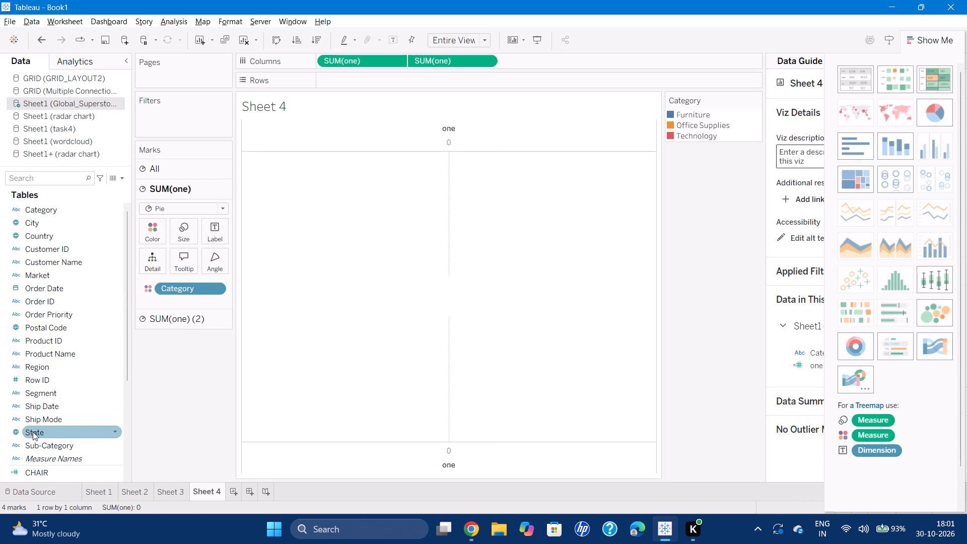
{"action": "scroll", "coordinate": [39, 468], "scroll_direction": "down", "scroll_amount": 1}
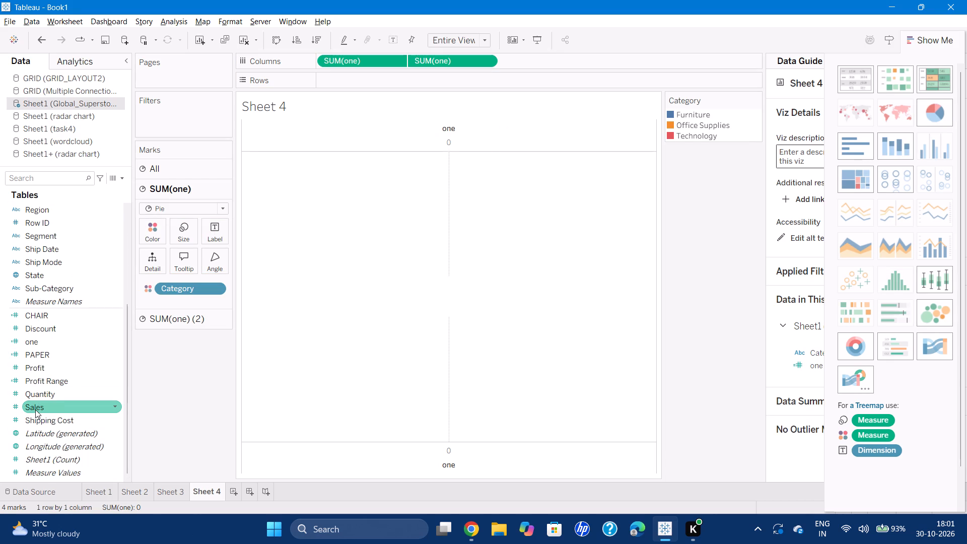
{"action": "left_click_drag", "start_coordinate": [35, 411], "coordinate": [200, 243]}
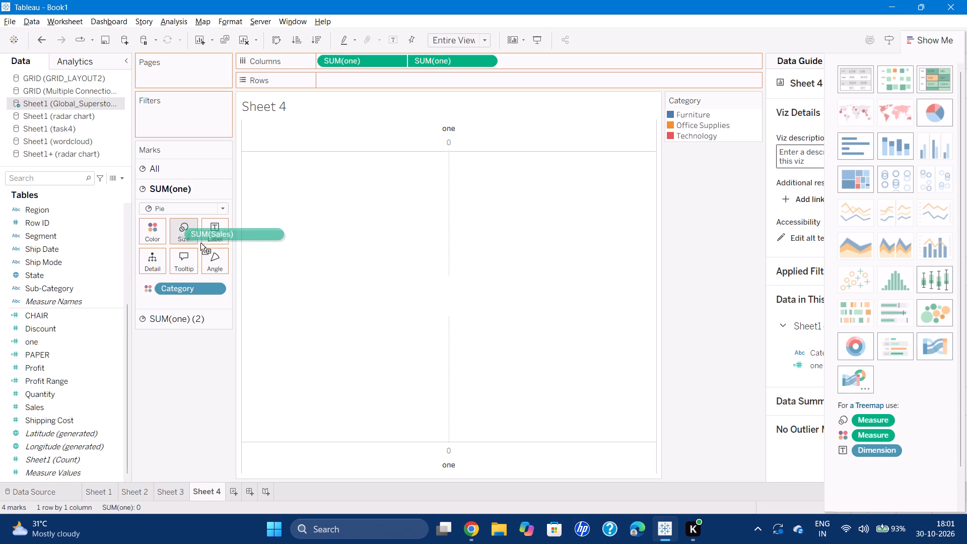
{"action": "left_click_drag", "start_coordinate": [200, 243], "coordinate": [206, 261]}
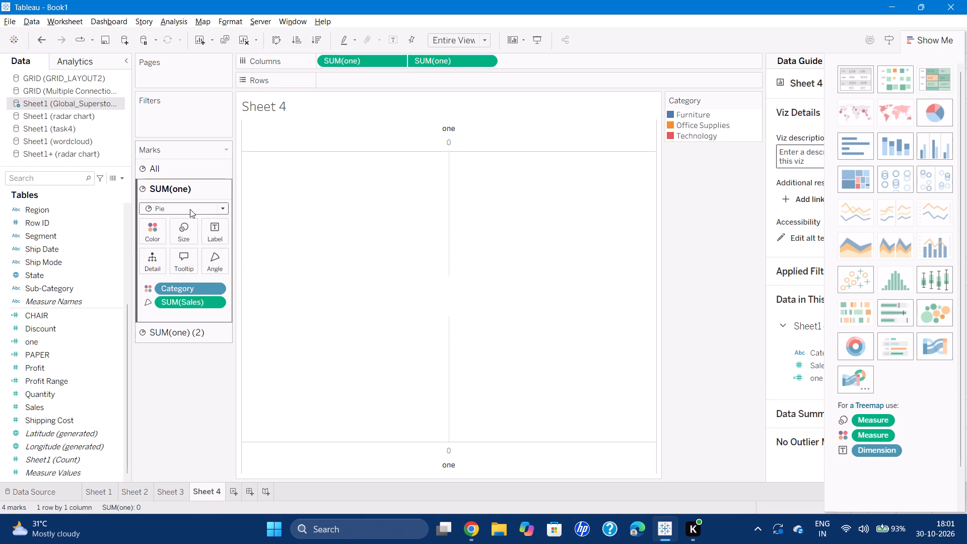
Enlarge the first SUM(one) pie to roughly three quarters of the size range so a wide colored ring surrounds the white pie.
{"action": "left_click", "coordinate": [179, 238]}
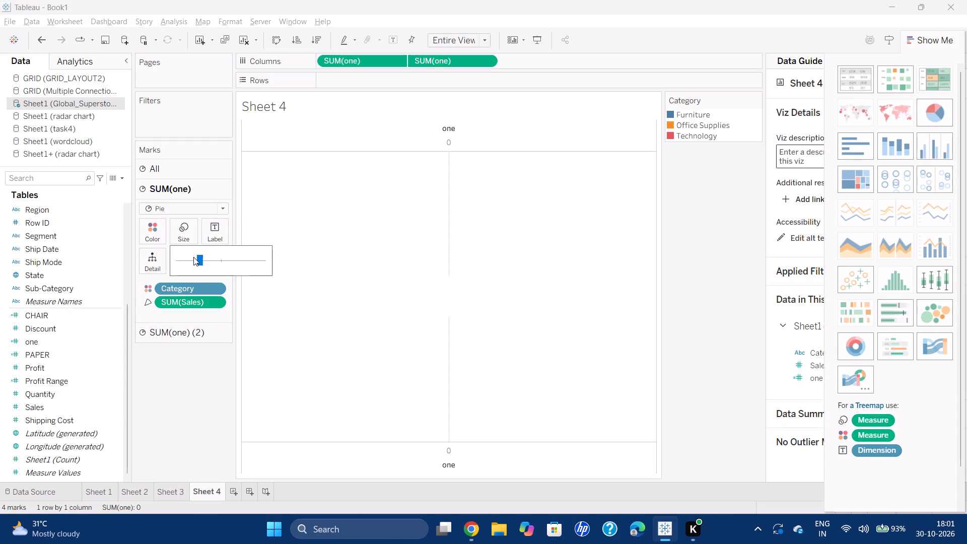
{"action": "left_click_drag", "start_coordinate": [198, 256], "coordinate": [217, 258]}
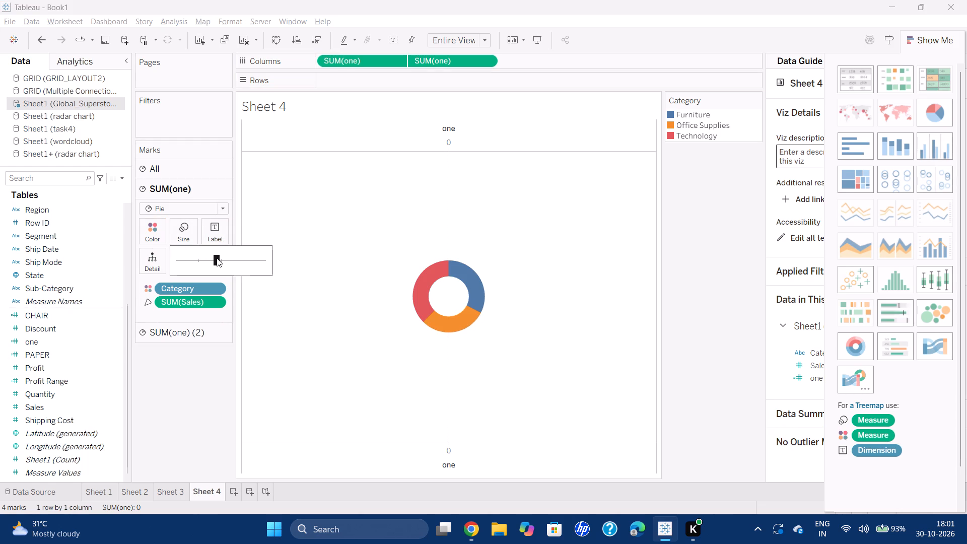
{"action": "left_click", "coordinate": [217, 258]}
{"action": "left_click_drag", "start_coordinate": [217, 258], "coordinate": [241, 260]}
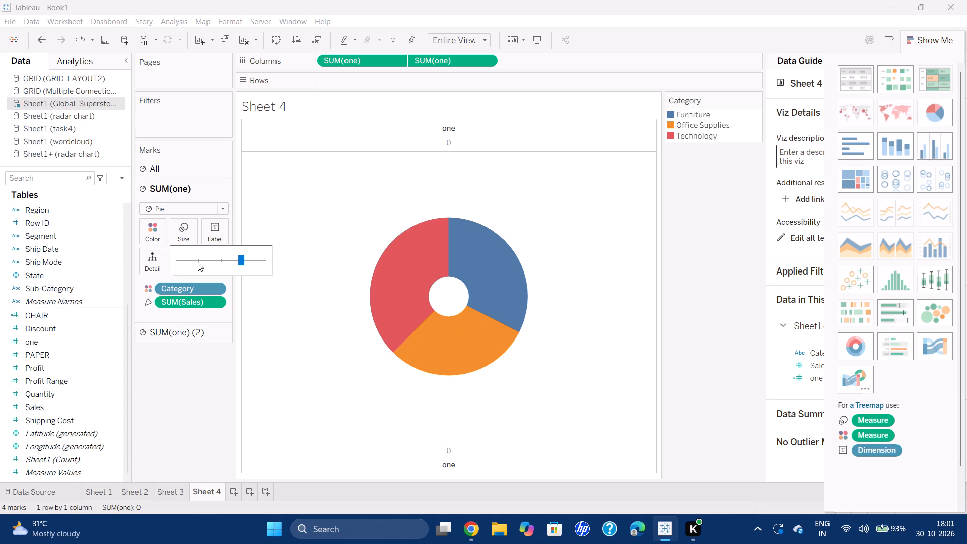
Enlarge the white SUM(one) (2) pie to slightly past the middle of the size range, thinning the donut ring.
{"action": "left_click", "coordinate": [166, 335]}
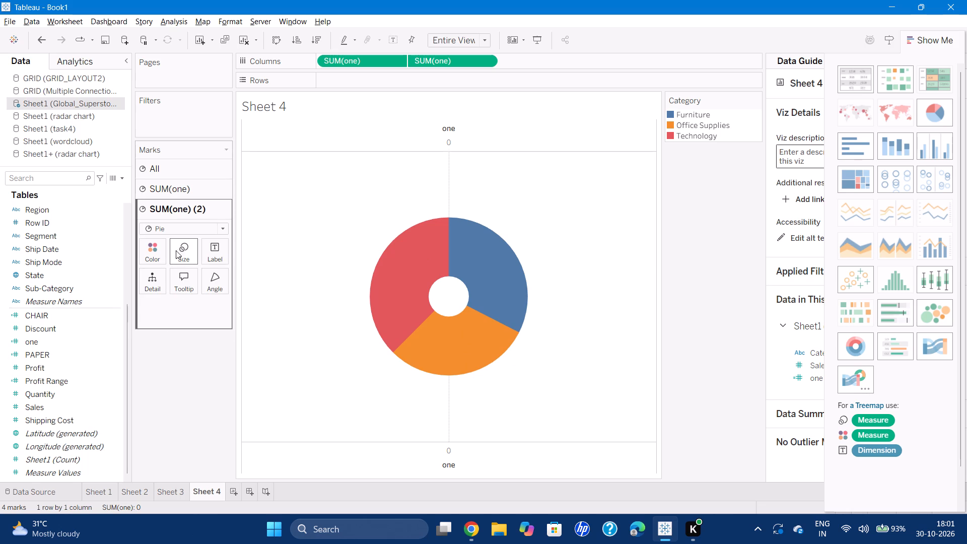
{"action": "left_click", "coordinate": [187, 252]}
{"action": "left_click_drag", "start_coordinate": [196, 278], "coordinate": [214, 279]}
{"action": "left_click_drag", "start_coordinate": [214, 279], "coordinate": [224, 281]}
{"action": "left_click", "coordinate": [224, 281]}
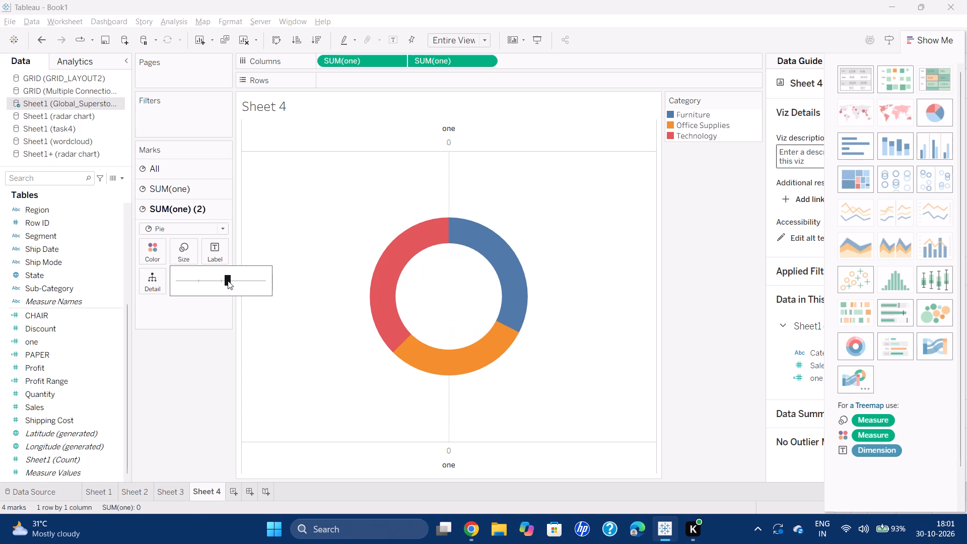
{"action": "left_click", "coordinate": [175, 397]}
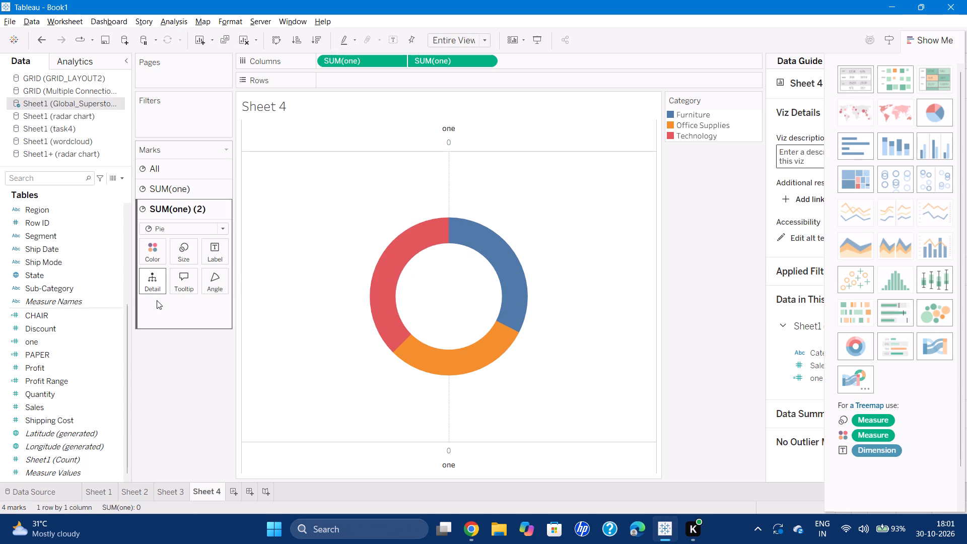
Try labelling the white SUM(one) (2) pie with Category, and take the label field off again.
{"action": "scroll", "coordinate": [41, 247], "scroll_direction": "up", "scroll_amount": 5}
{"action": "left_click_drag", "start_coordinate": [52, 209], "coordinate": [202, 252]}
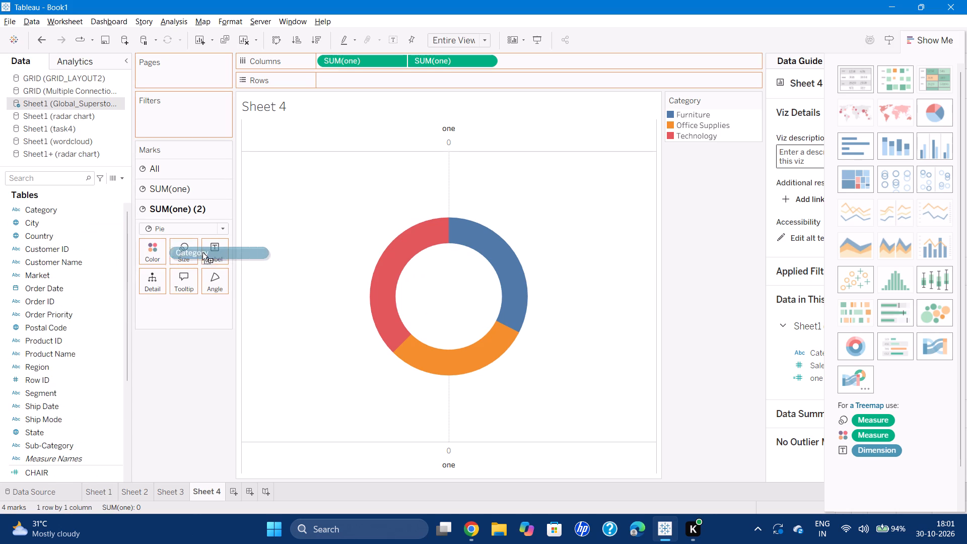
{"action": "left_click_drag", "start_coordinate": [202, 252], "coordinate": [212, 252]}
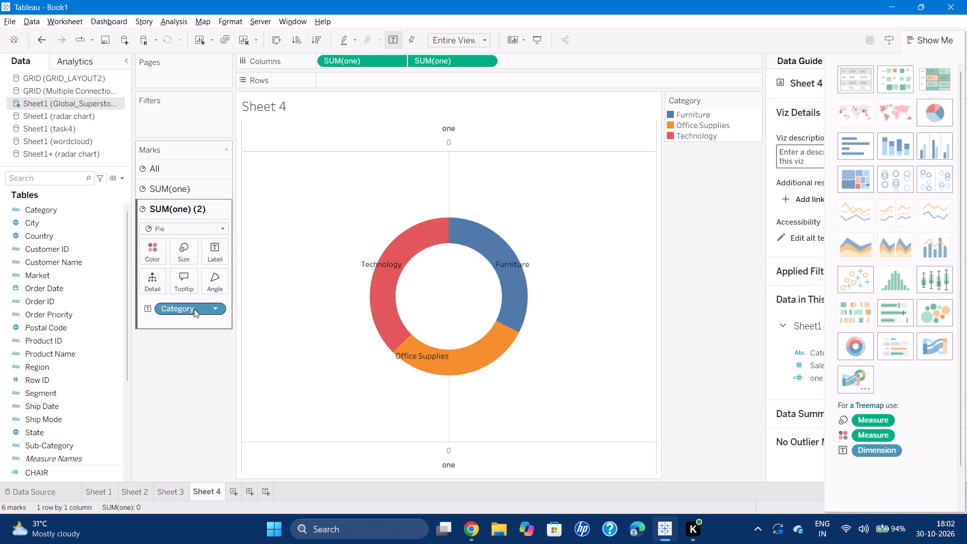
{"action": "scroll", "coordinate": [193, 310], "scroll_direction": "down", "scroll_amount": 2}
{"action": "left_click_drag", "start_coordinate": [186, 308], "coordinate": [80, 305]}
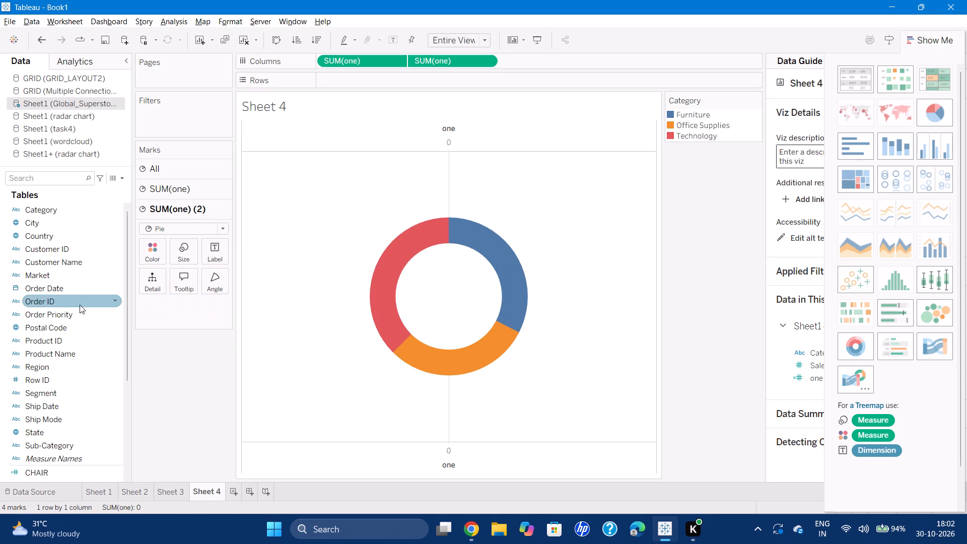
Label the outer ring's slices by adding Category to Label on the first SUM(one) marks card.
{"action": "left_click", "coordinate": [177, 191]}
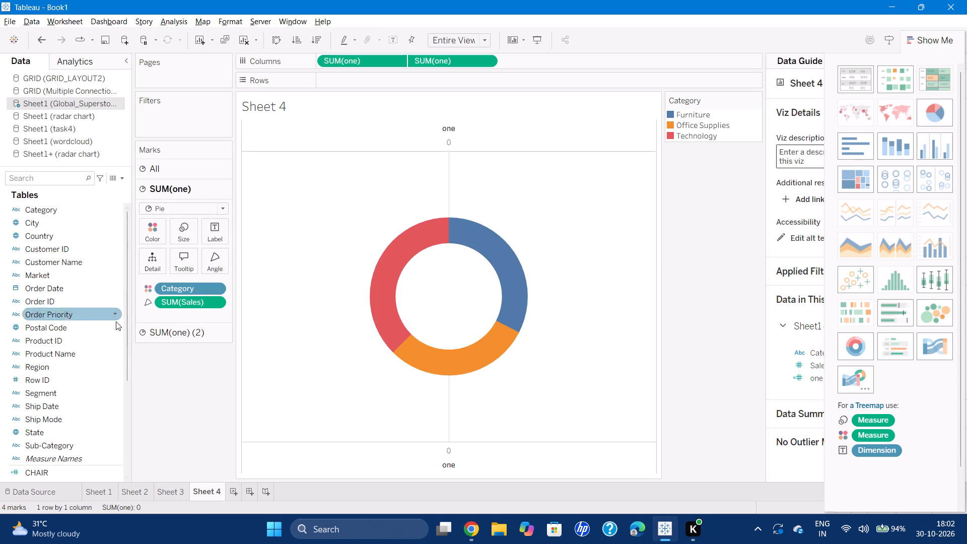
{"action": "left_click_drag", "start_coordinate": [87, 212], "coordinate": [100, 217]}
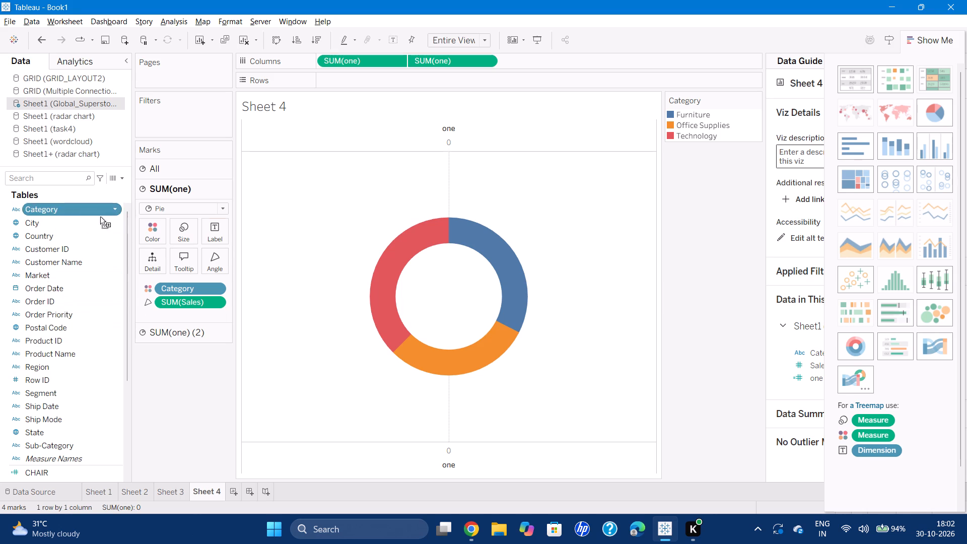
{"action": "left_click_drag", "start_coordinate": [100, 217], "coordinate": [214, 232]}
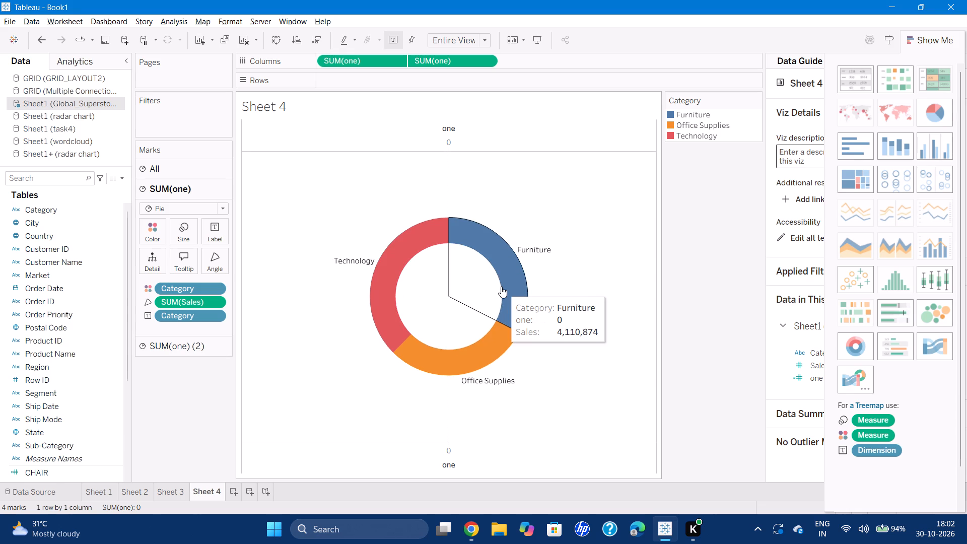
Replace Category with Sub-Category as the color field of the outer ring.
{"action": "left_click_drag", "start_coordinate": [177, 288], "coordinate": [27, 282]}
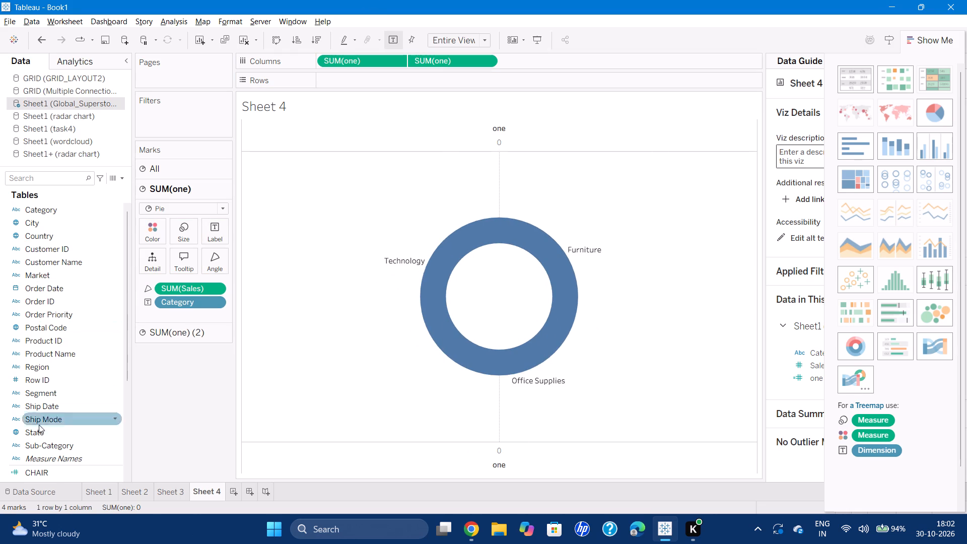
{"action": "left_click_drag", "start_coordinate": [39, 441], "coordinate": [155, 234]}
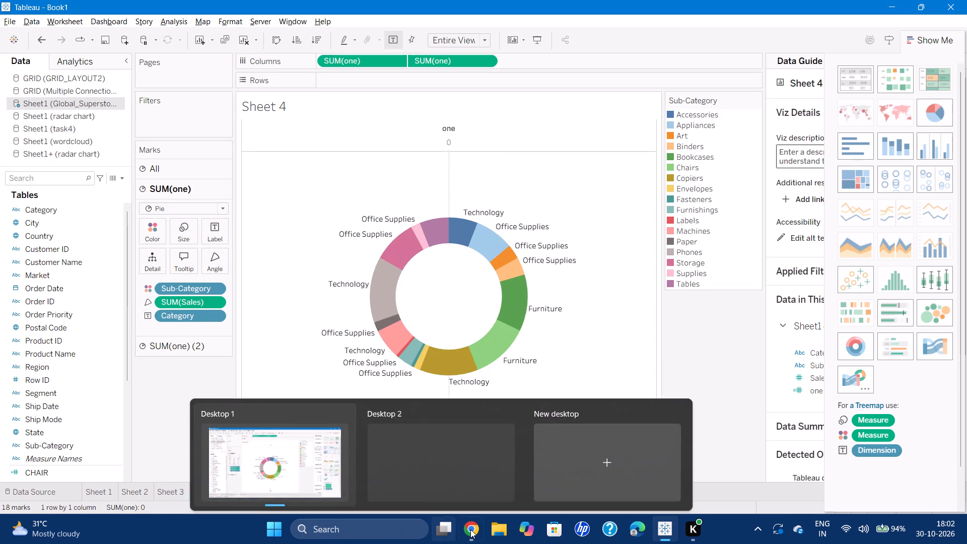
Switch to the task 3 notes in Chrome and read the Bubble Chart instructions in section 6.
{"action": "left_click", "coordinate": [473, 529]}
{"action": "scroll", "coordinate": [428, 314], "scroll_direction": "down", "scroll_amount": 2}
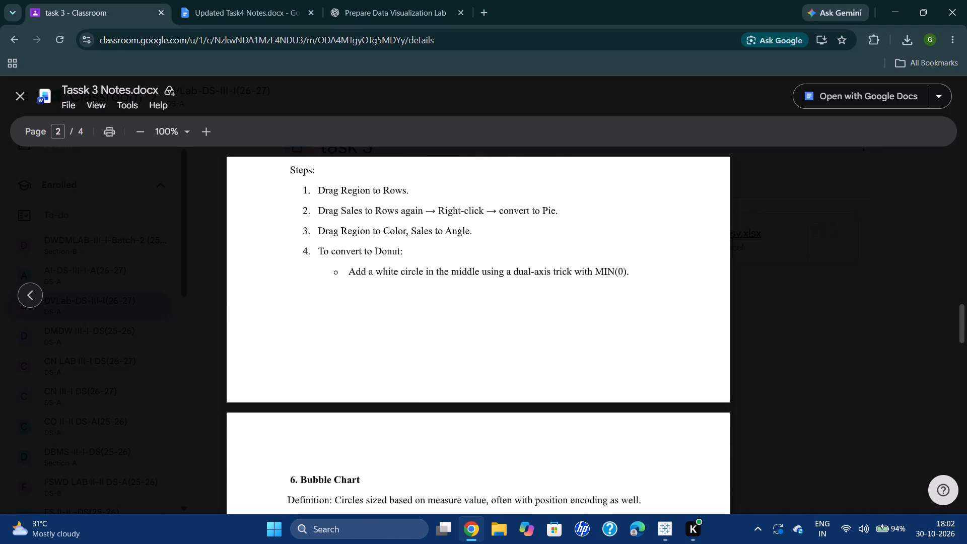
{"action": "scroll", "coordinate": [428, 314], "scroll_direction": "down", "scroll_amount": 3}
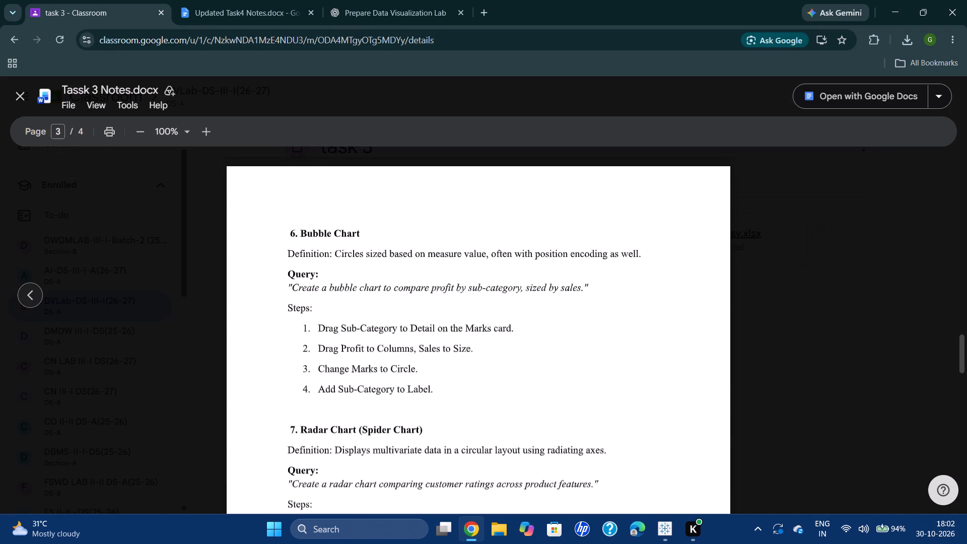
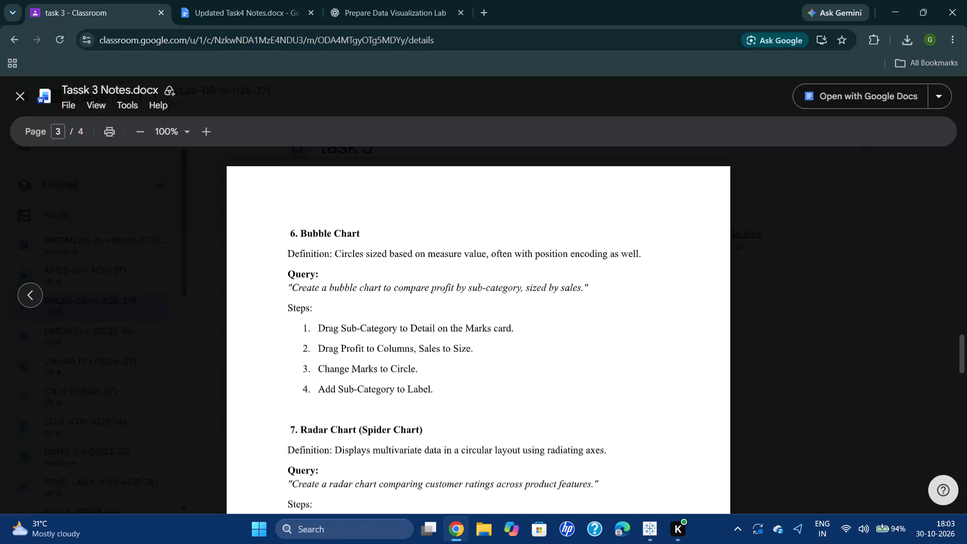
Switch to Tableau and clear Sheet 4 by removing both SUM(one) fields from Columns.
{"action": "left_click", "coordinate": [656, 537]}
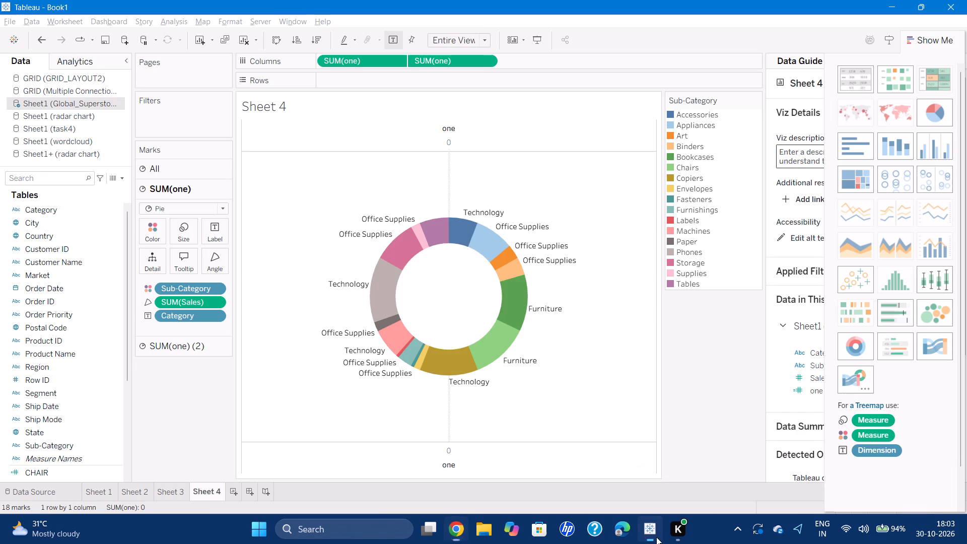
{"action": "left_click_drag", "start_coordinate": [366, 61], "coordinate": [60, 304]}
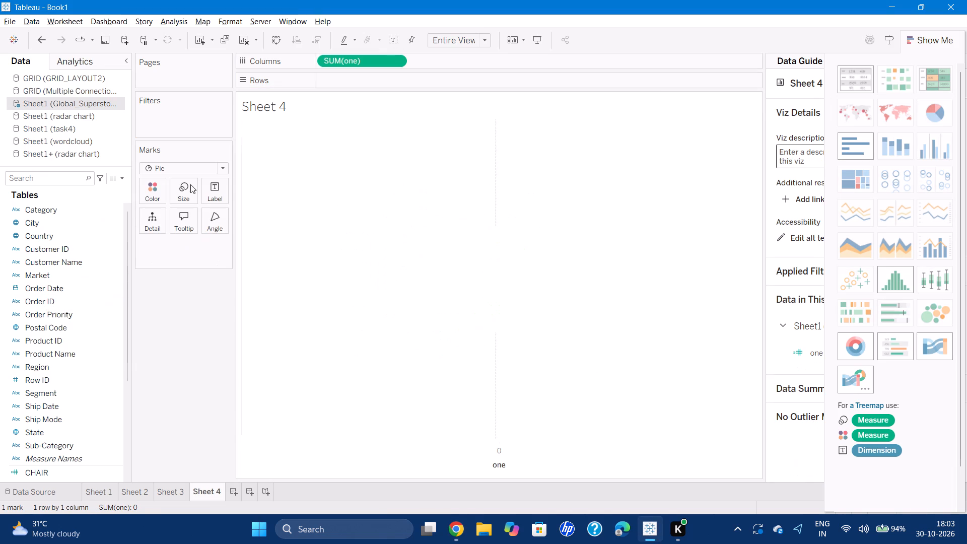
{"action": "left_click_drag", "start_coordinate": [350, 56], "coordinate": [39, 291]}
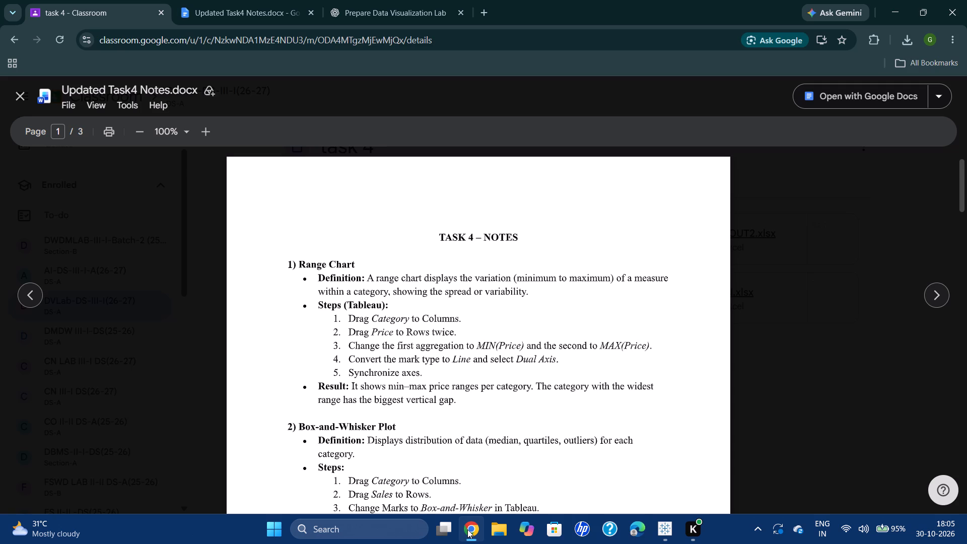
{"action": "left_click", "coordinate": [665, 534]}
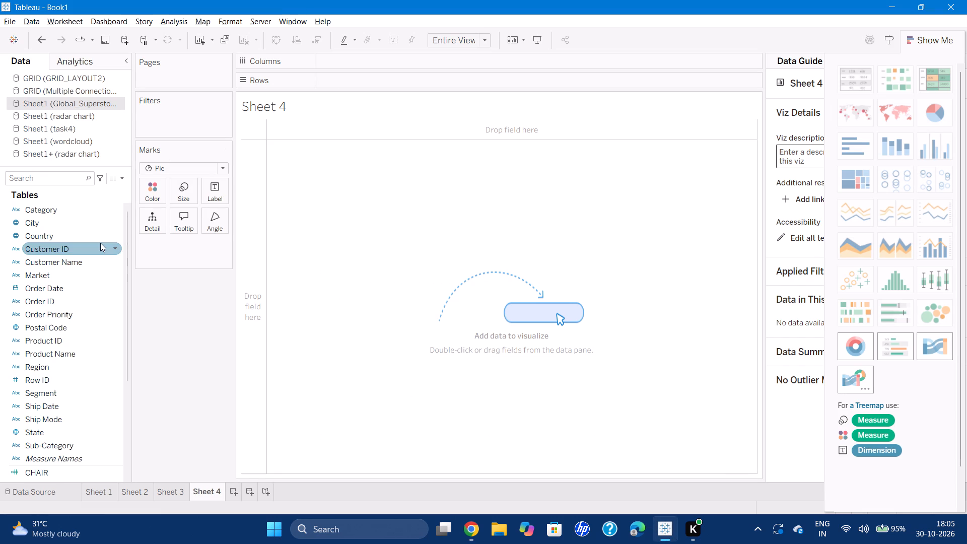
Place Sub-Category on Columns and add Sales to Rows twice in Sheet 4.
{"action": "scroll", "coordinate": [72, 235], "scroll_direction": "up", "scroll_amount": 4}
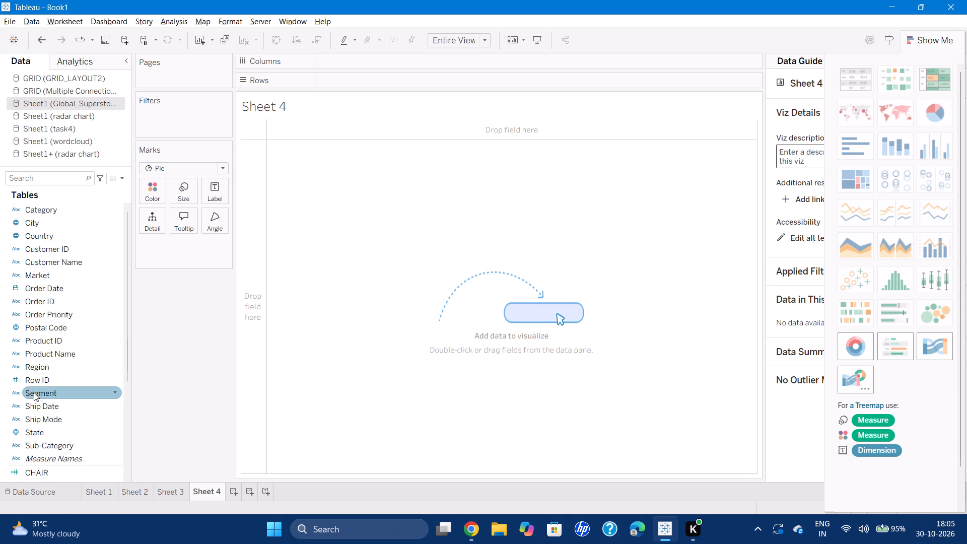
{"action": "left_click_drag", "start_coordinate": [42, 445], "coordinate": [350, 63]}
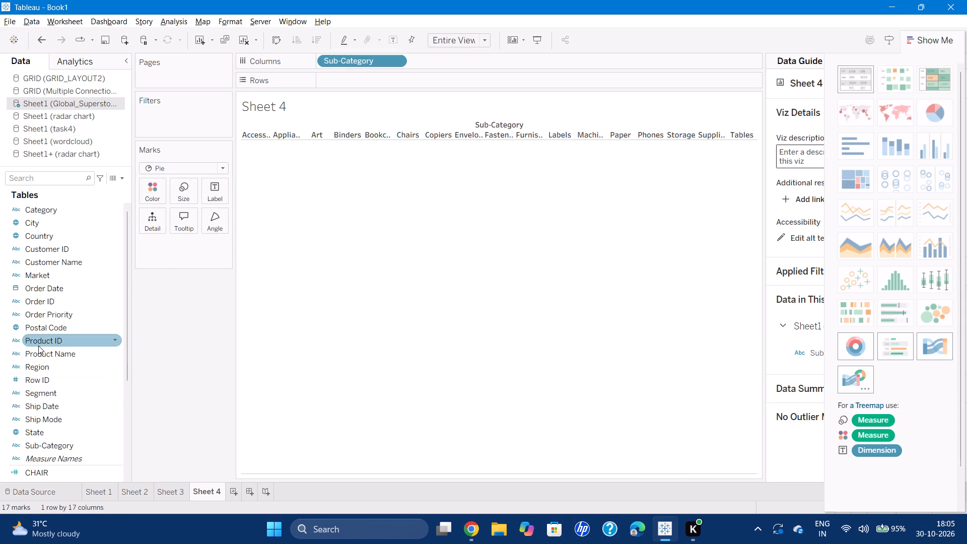
{"action": "scroll", "coordinate": [38, 346], "scroll_direction": "down", "scroll_amount": 2}
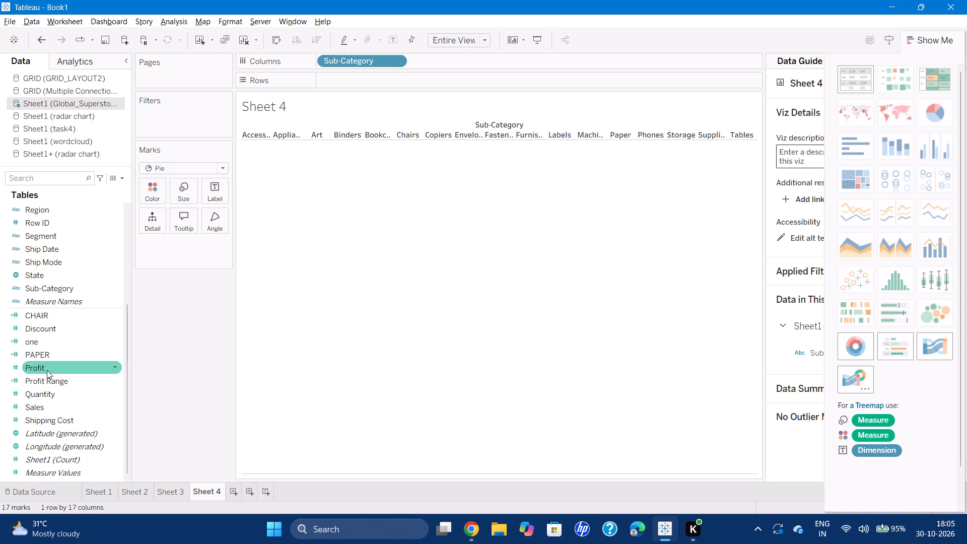
{"action": "left_click_drag", "start_coordinate": [47, 409], "coordinate": [350, 85]}
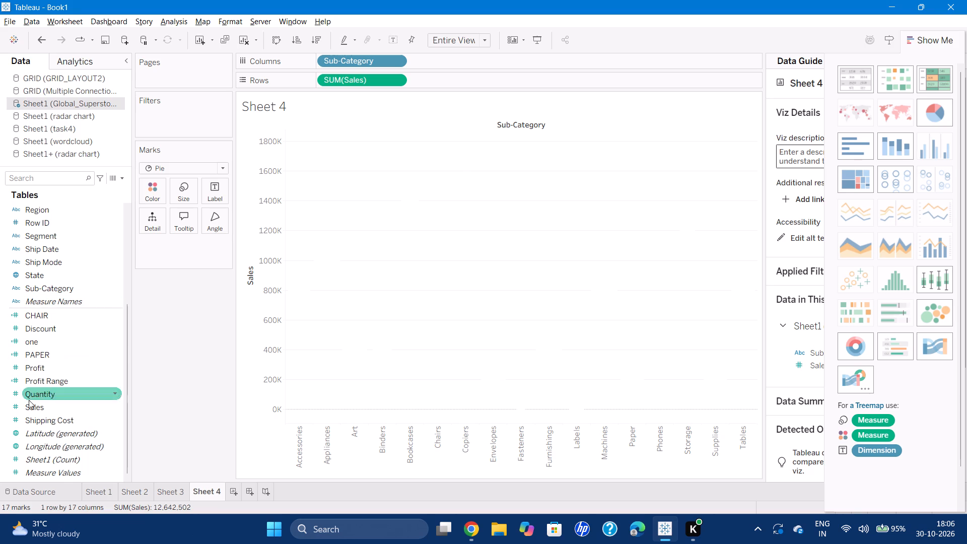
{"action": "left_click_drag", "start_coordinate": [31, 407], "coordinate": [429, 89]}
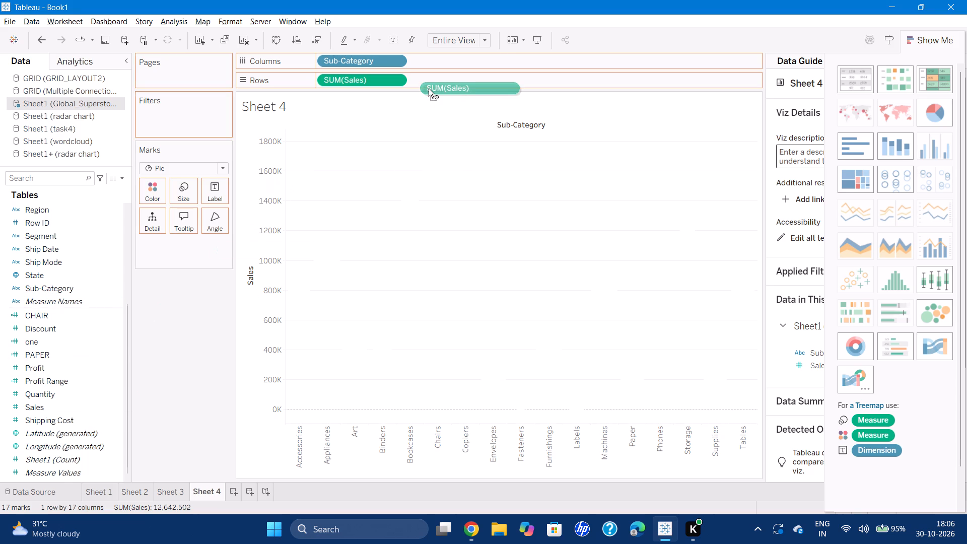
{"action": "left_click_drag", "start_coordinate": [429, 89], "coordinate": [424, 86]}
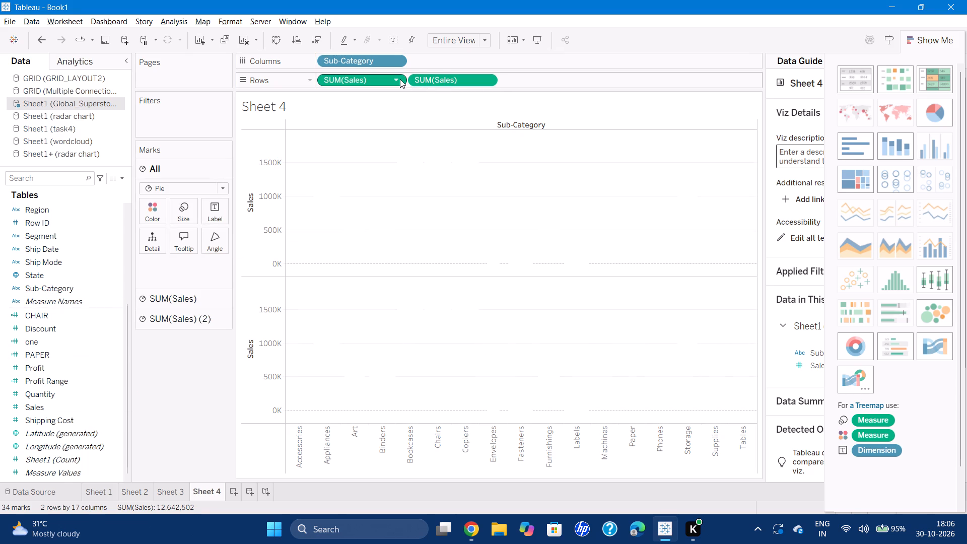
Change the first Sales measure on Rows to Minimum and the second one to Maximum.
{"action": "left_click", "coordinate": [395, 79]}
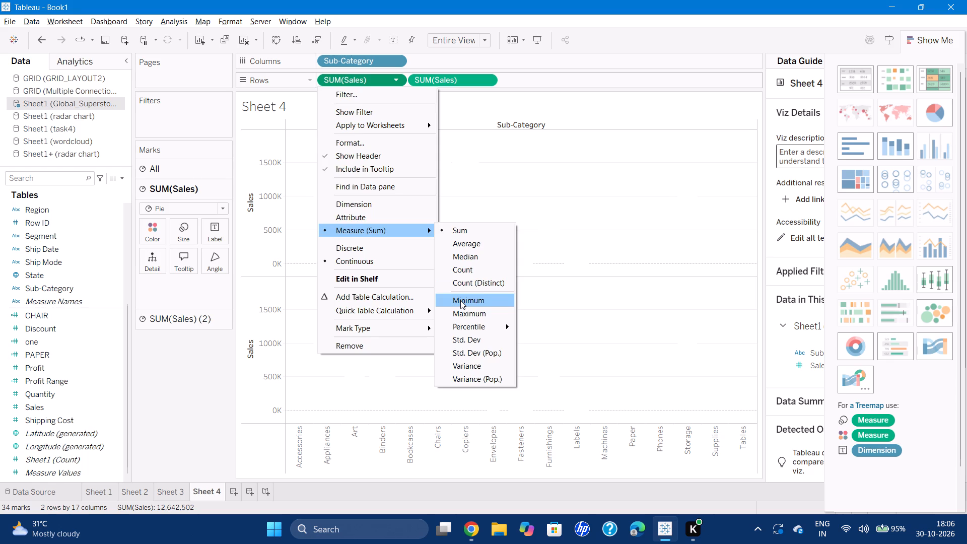
{"action": "left_click", "coordinate": [460, 300]}
{"action": "left_click", "coordinate": [485, 81]}
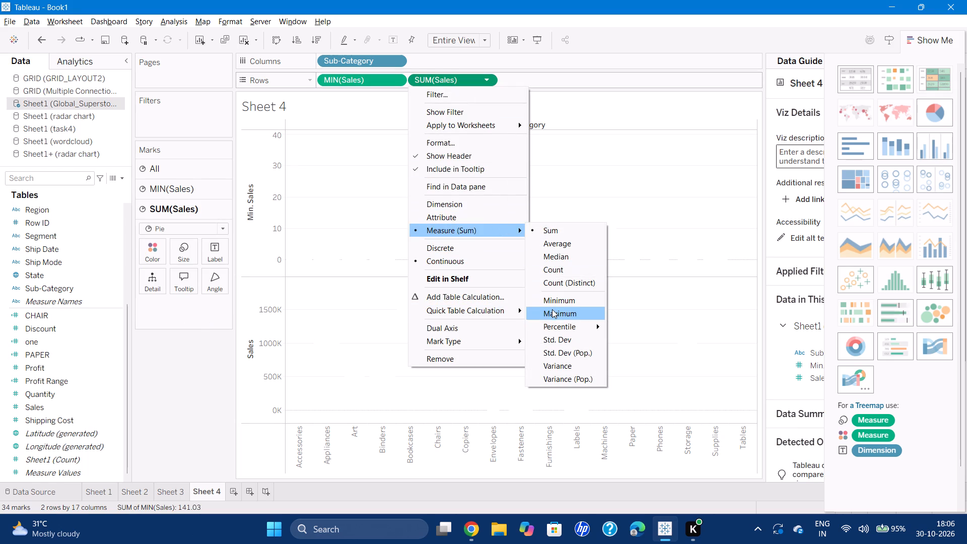
{"action": "left_click", "coordinate": [552, 309]}
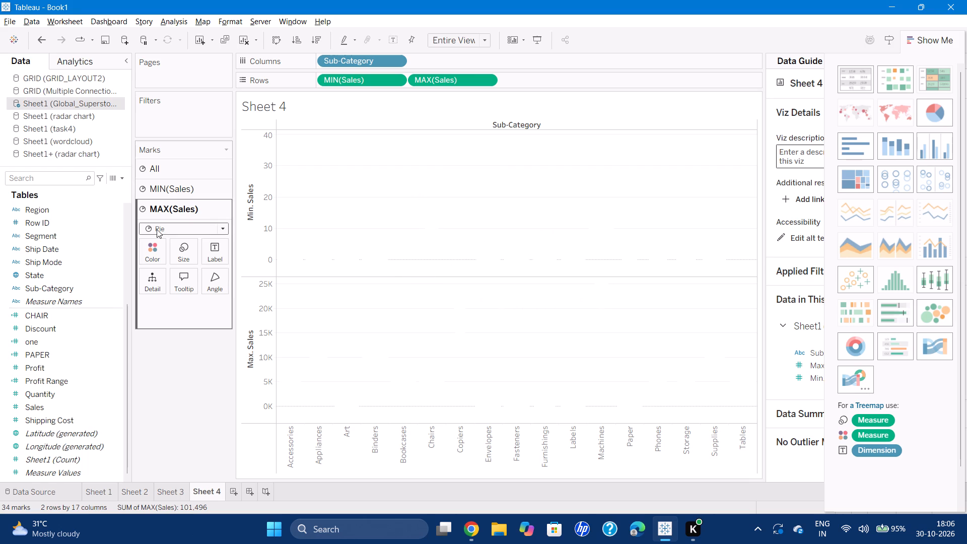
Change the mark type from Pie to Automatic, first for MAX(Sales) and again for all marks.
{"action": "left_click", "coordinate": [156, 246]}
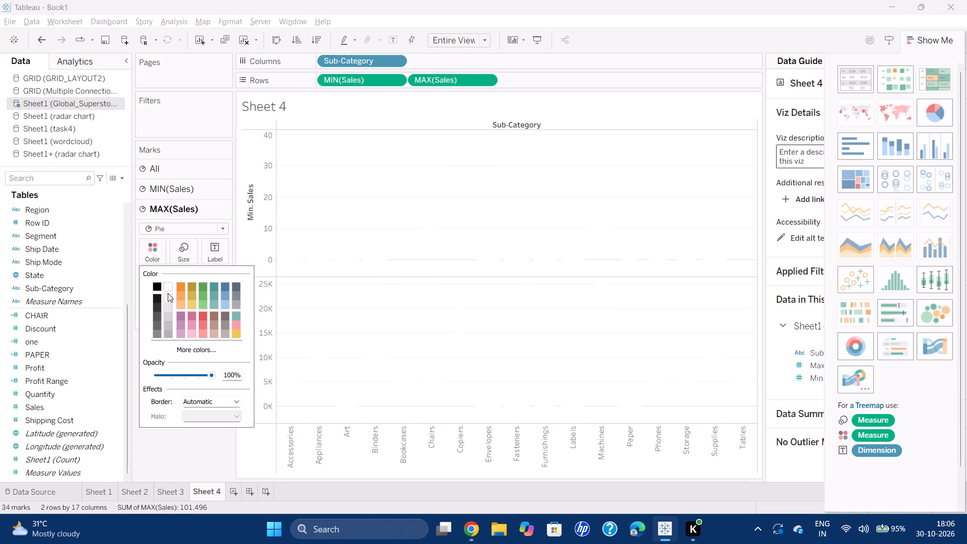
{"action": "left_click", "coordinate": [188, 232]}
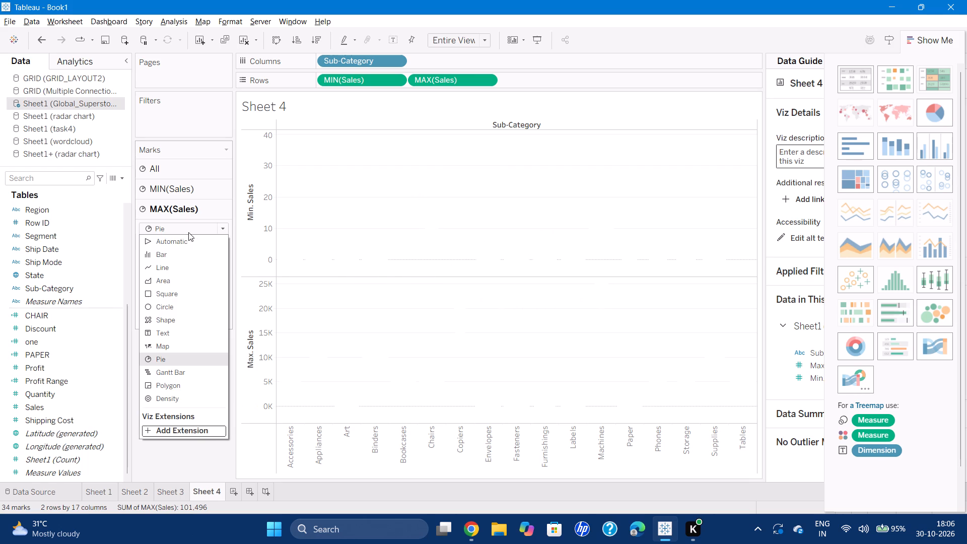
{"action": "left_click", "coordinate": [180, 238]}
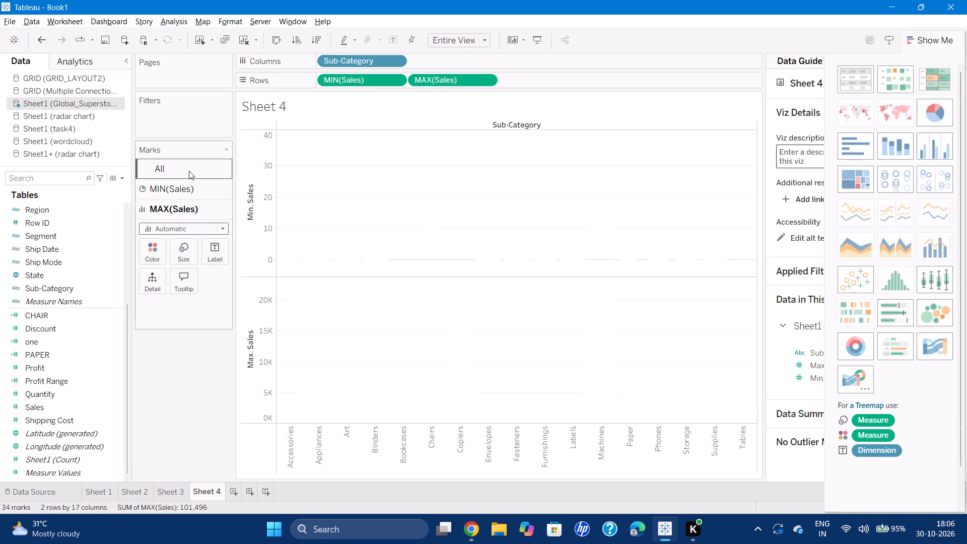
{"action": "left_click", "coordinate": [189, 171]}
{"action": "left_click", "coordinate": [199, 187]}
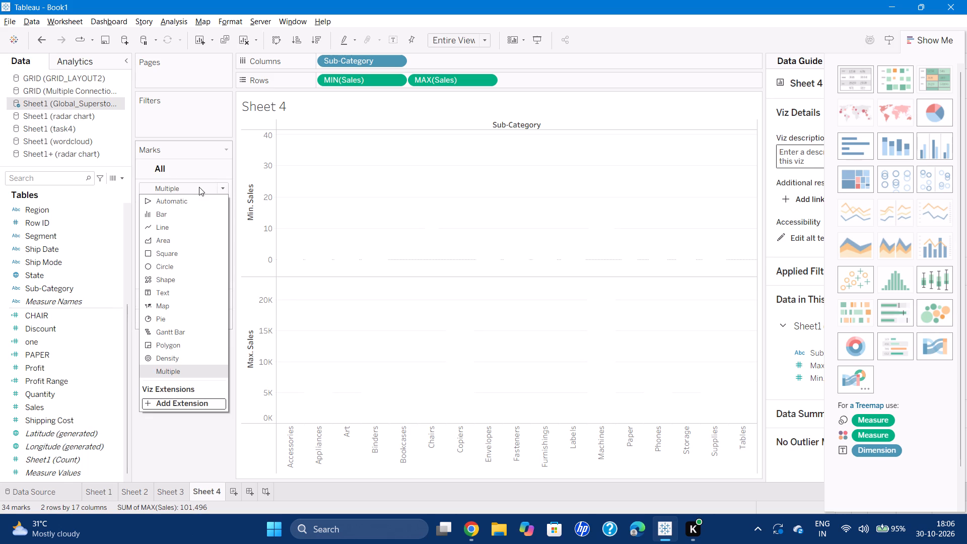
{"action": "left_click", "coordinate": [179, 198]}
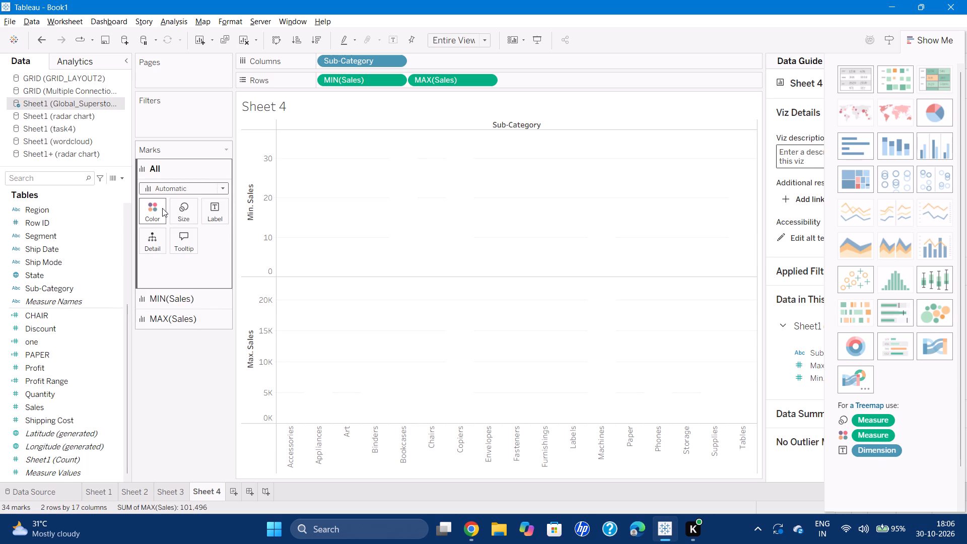
Colour all marks light red and set their mark type to Circle.
{"action": "left_click", "coordinate": [162, 208]}
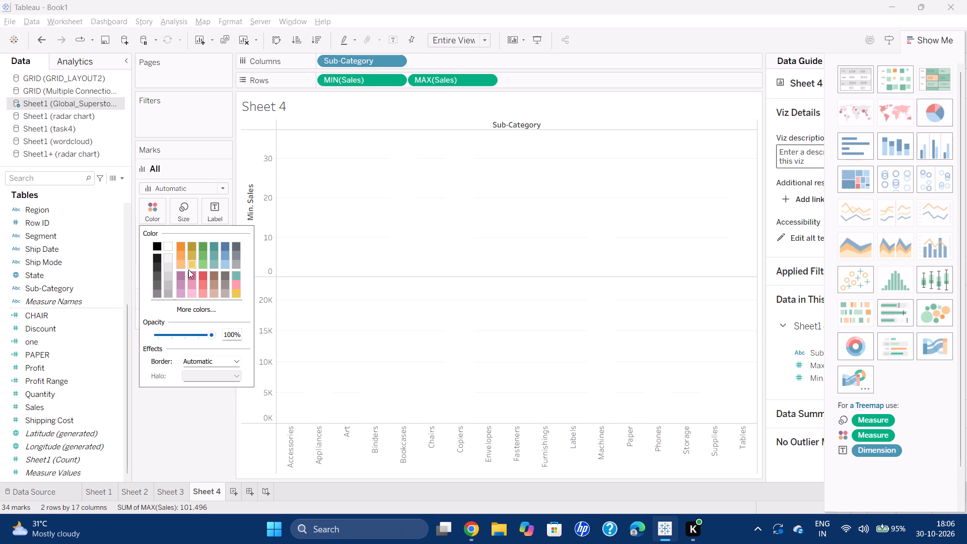
{"action": "left_click", "coordinate": [200, 282]}
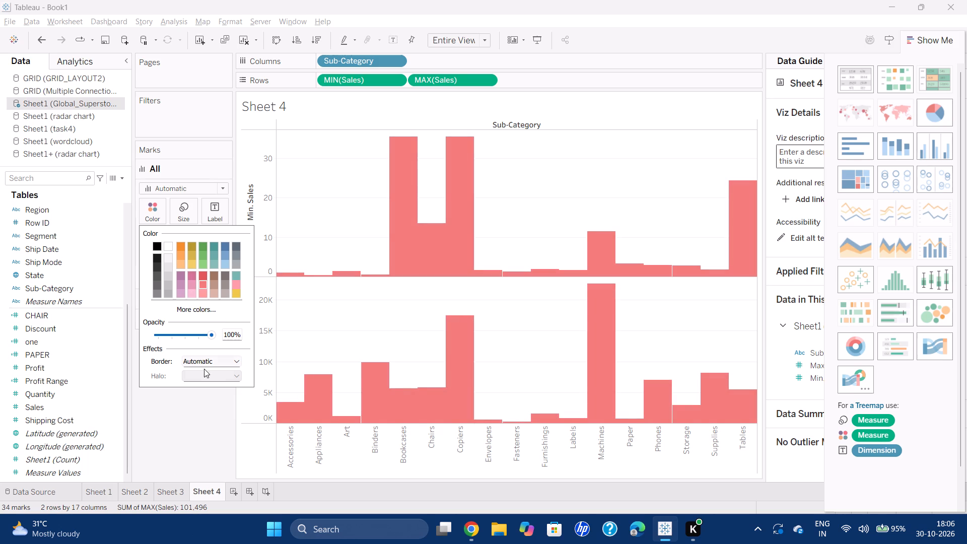
{"action": "left_click", "coordinate": [208, 437]}
{"action": "left_click", "coordinate": [180, 189]}
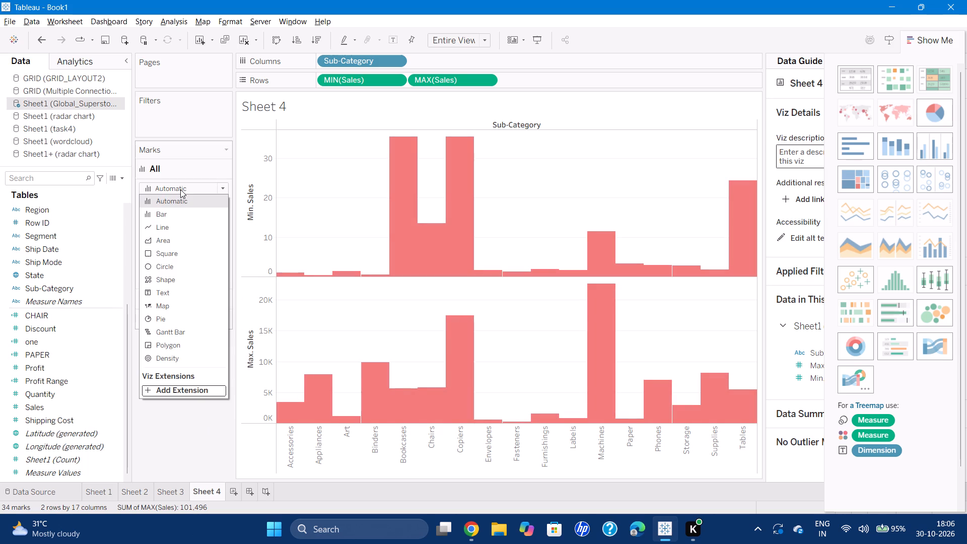
{"action": "left_click", "coordinate": [170, 269]}
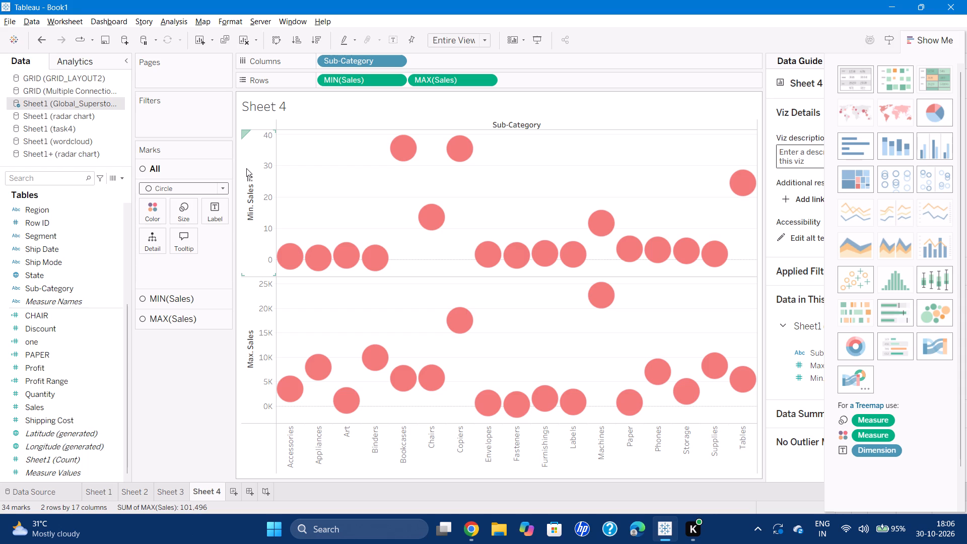
Combine the Max. Sales axis with Min. Sales as a dual axis.
{"action": "right_click", "coordinate": [306, 167]}
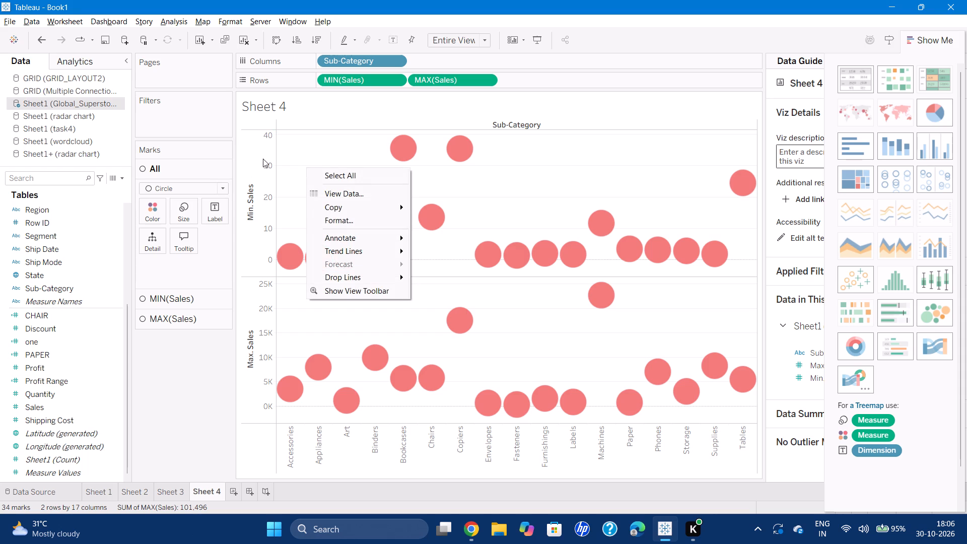
{"action": "right_click", "coordinate": [250, 152]}
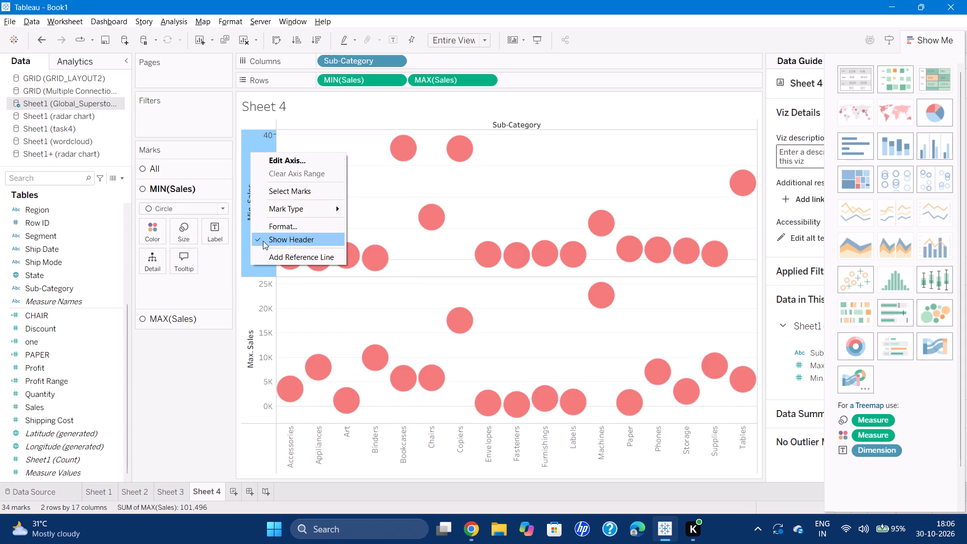
{"action": "right_click", "coordinate": [259, 321]}
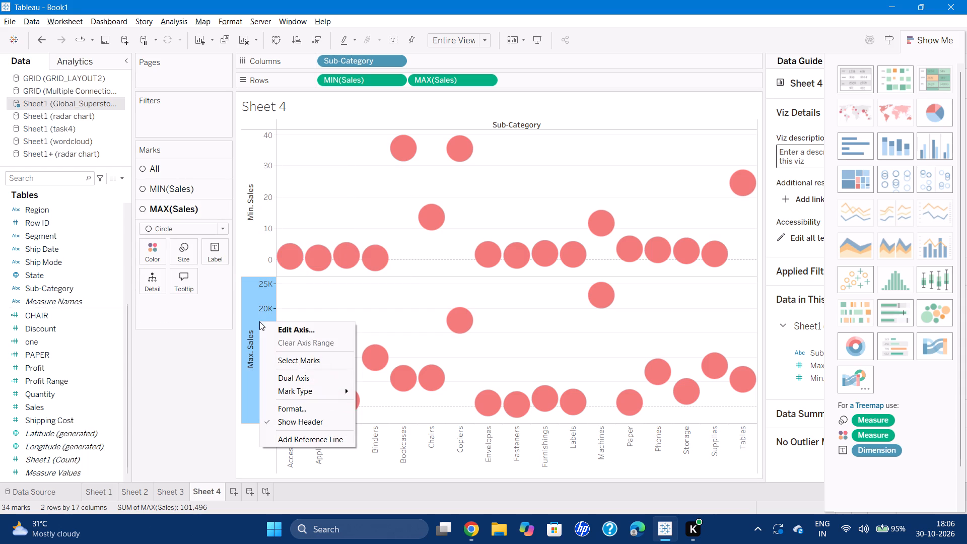
{"action": "left_click", "coordinate": [301, 373]}
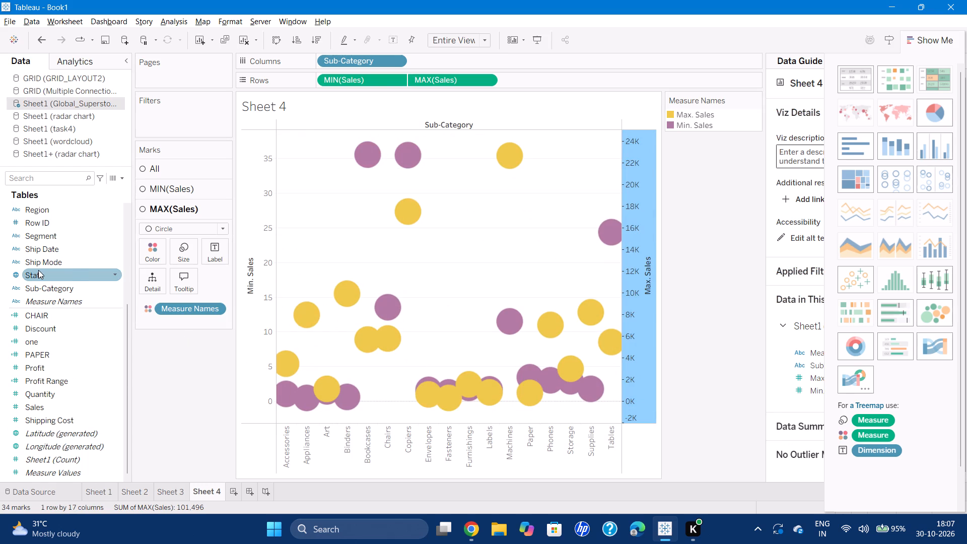
Replace Sub-Category with Category on Columns.
{"action": "scroll", "coordinate": [38, 270], "scroll_direction": "up", "scroll_amount": 4}
{"action": "left_click_drag", "start_coordinate": [66, 214], "coordinate": [451, 66]}
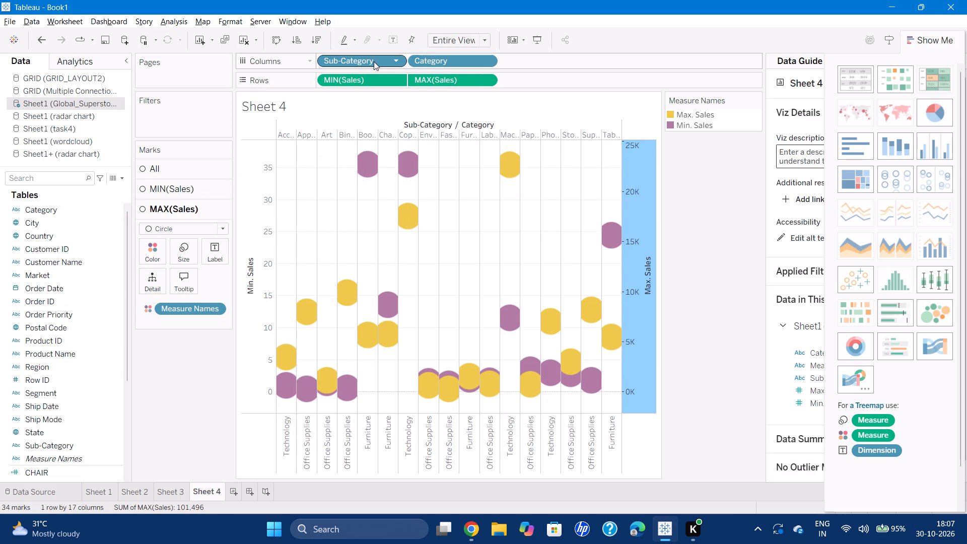
{"action": "left_click_drag", "start_coordinate": [372, 61], "coordinate": [70, 250]}
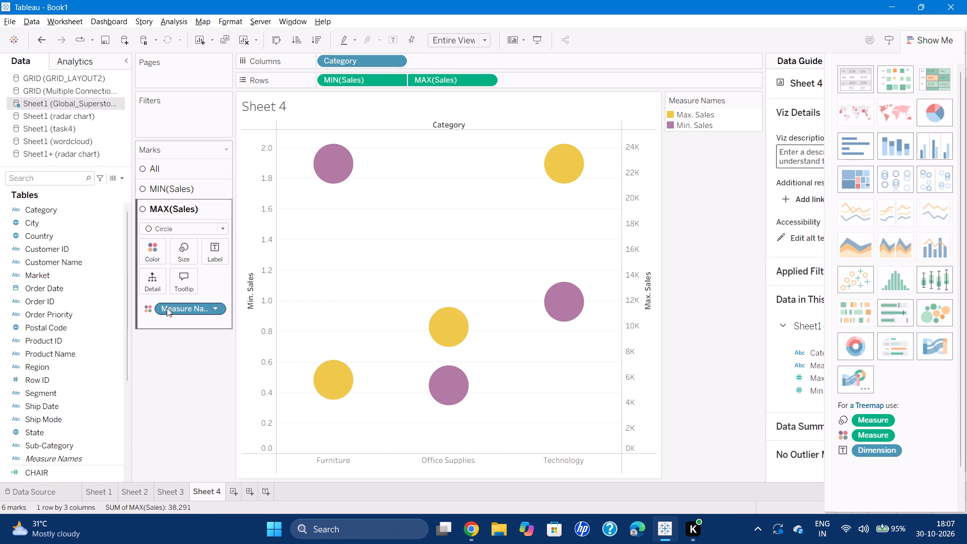
Remove the Measure Names colouring from both Sales measures and colour all marks by Category.
{"action": "left_click_drag", "start_coordinate": [167, 308], "coordinate": [45, 310]}
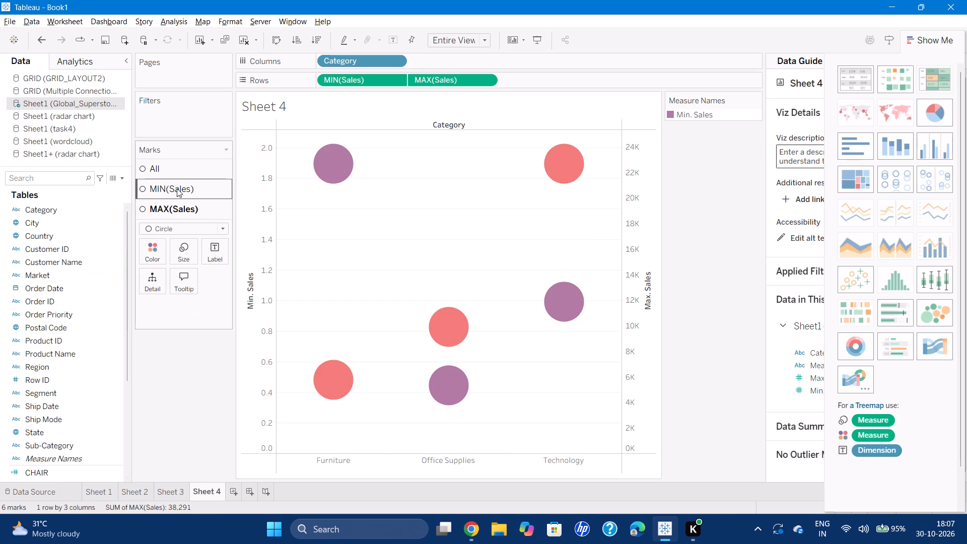
{"action": "left_click", "coordinate": [181, 168]}
{"action": "left_click_drag", "start_coordinate": [175, 266], "coordinate": [69, 280]}
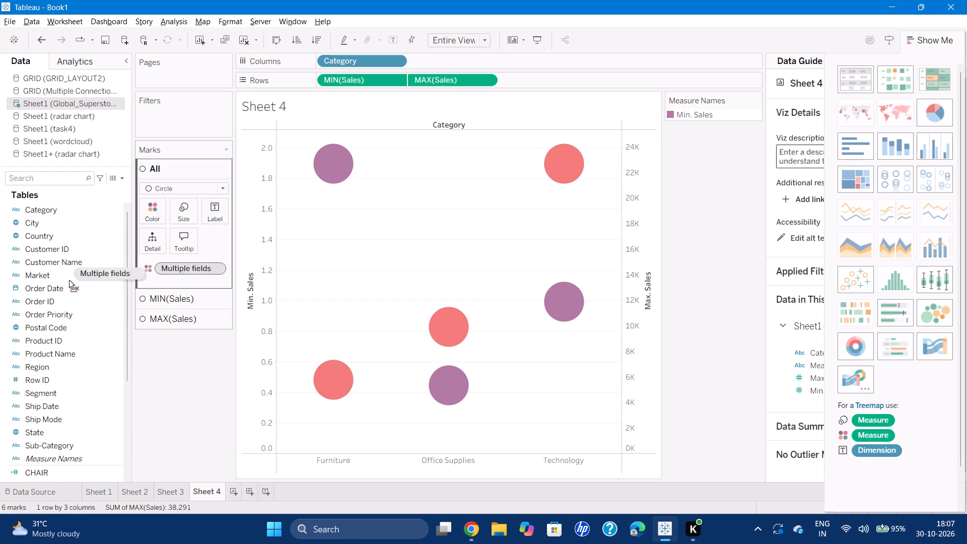
{"action": "left_click_drag", "start_coordinate": [69, 280], "coordinate": [48, 285]}
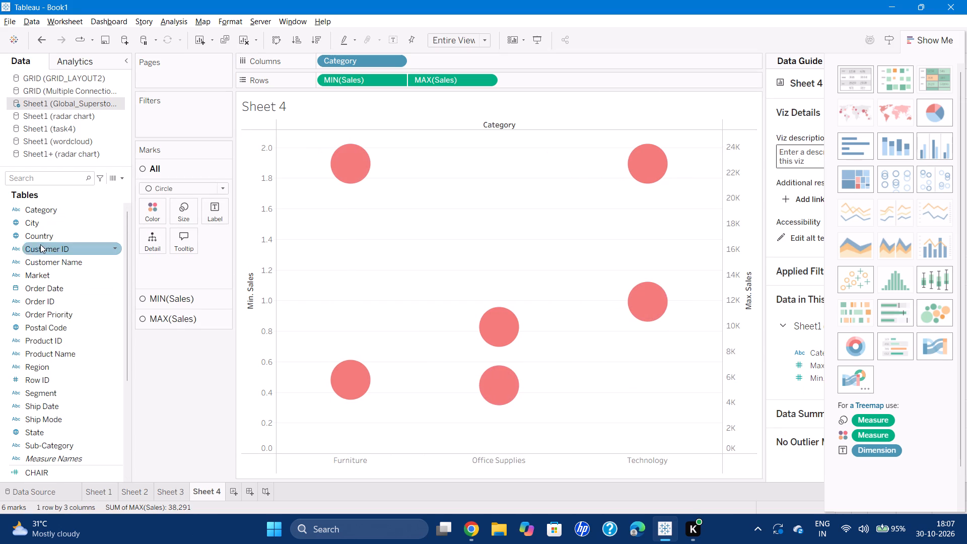
{"action": "left_click_drag", "start_coordinate": [56, 215], "coordinate": [152, 211]}
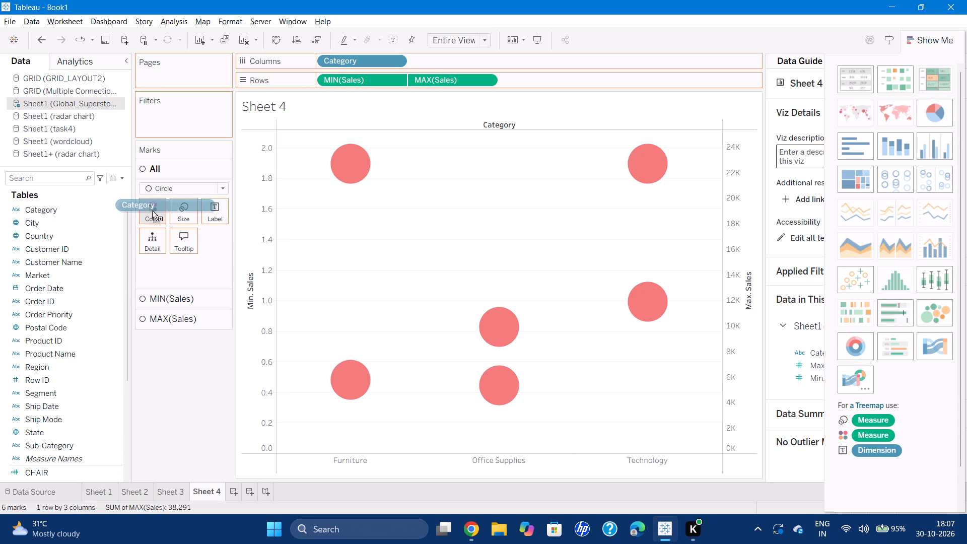
{"action": "left_click_drag", "start_coordinate": [152, 211], "coordinate": [156, 211]}
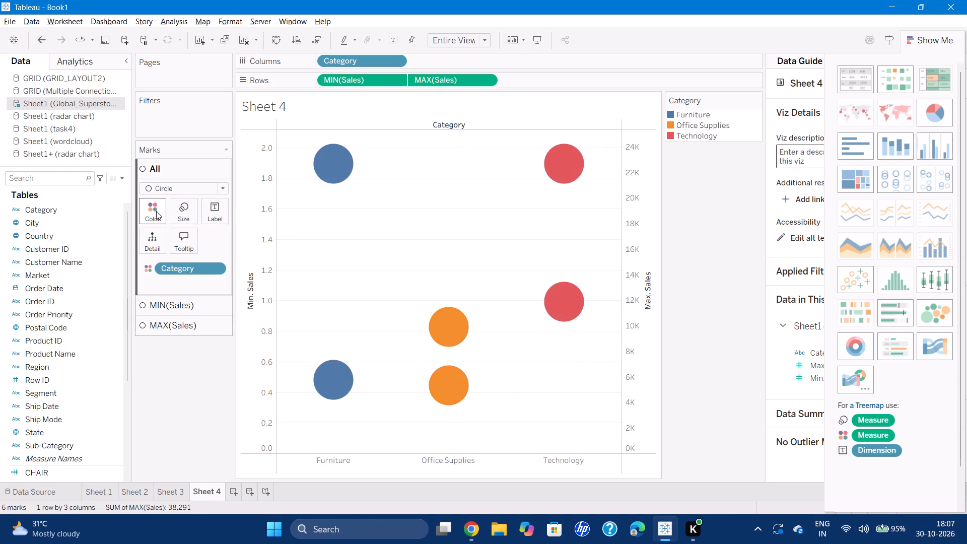
Switch to Chrome to check the Box-and-Whisker Plot instructions in the task 4 notes and return to Sheet 4 in Tableau.
{"action": "left_click", "coordinate": [477, 543]}
{"action": "scroll", "coordinate": [428, 342], "scroll_direction": "down", "scroll_amount": 1}
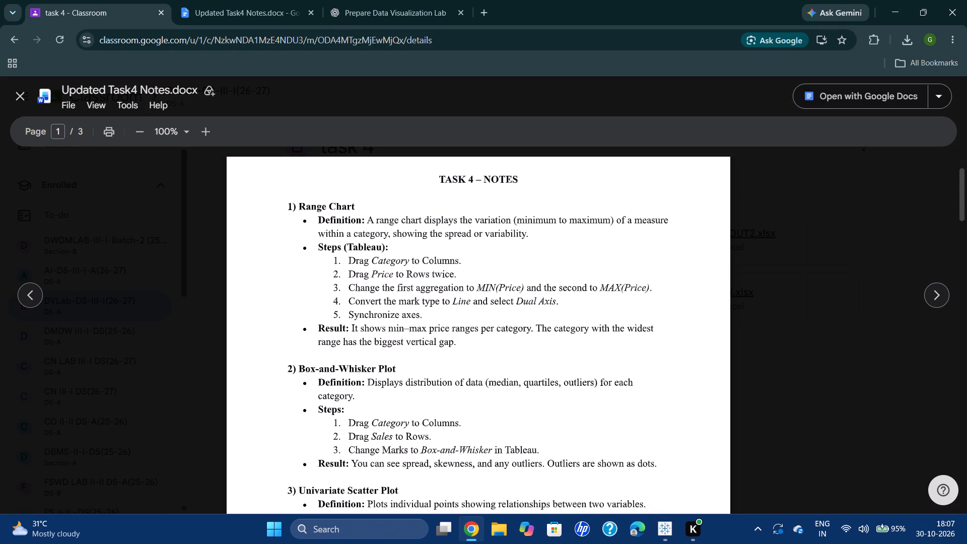
{"action": "scroll", "coordinate": [428, 342], "scroll_direction": "down", "scroll_amount": 1}
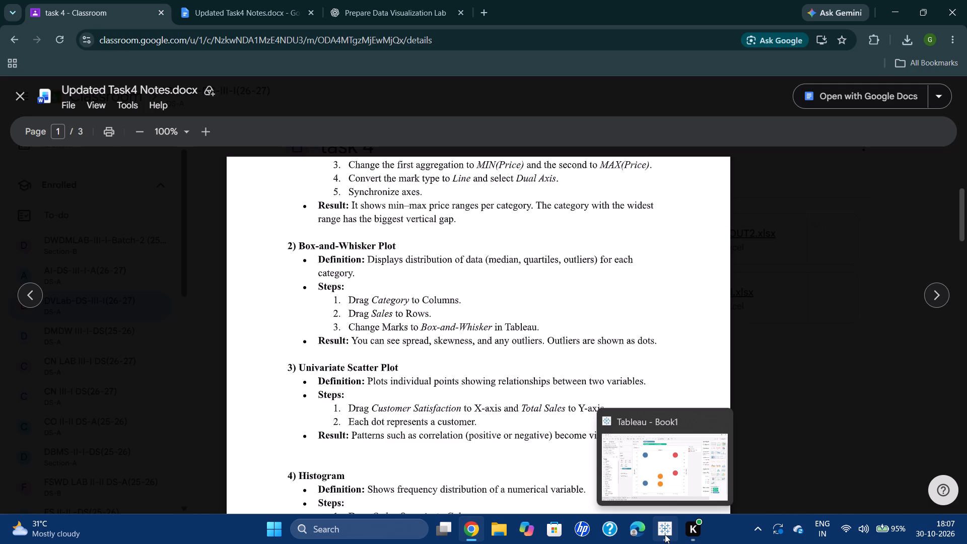
{"action": "left_click", "coordinate": [665, 534]}
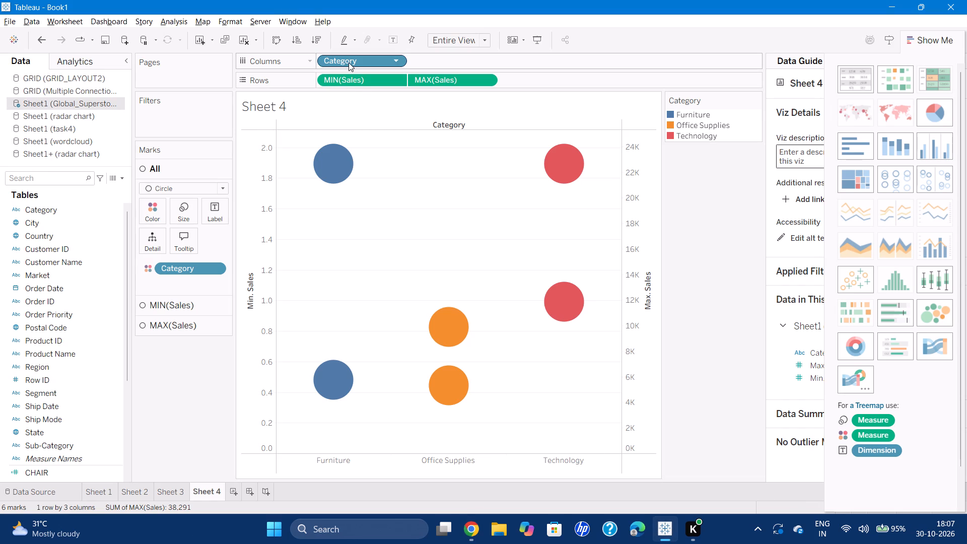
Remove Category from Columns and both MIN(Sales) and MAX(Sales) from Rows in Sheet 4.
{"action": "left_click_drag", "start_coordinate": [349, 62], "coordinate": [0, 433]}
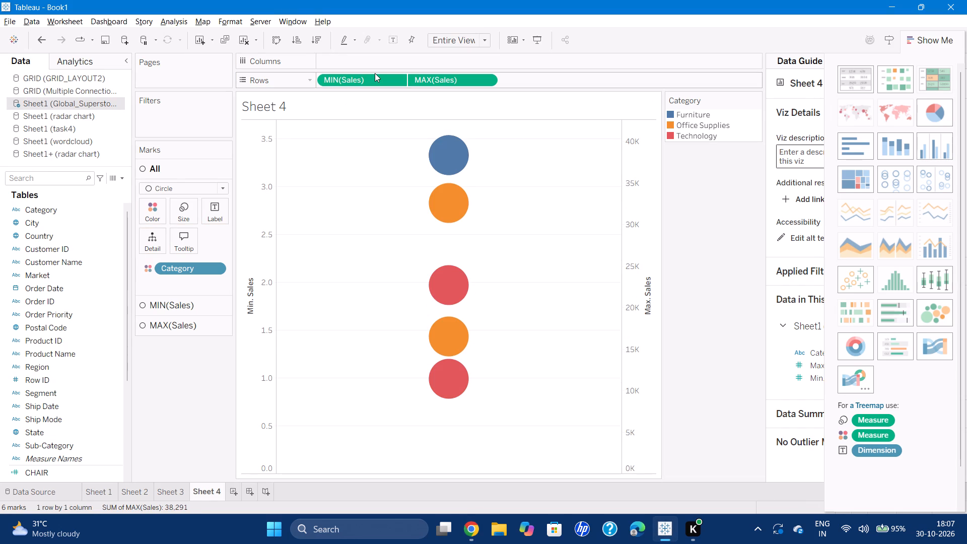
{"action": "left_click_drag", "start_coordinate": [375, 73], "coordinate": [367, 76]}
{"action": "left_click_drag", "start_coordinate": [367, 76], "coordinate": [0, 321]}
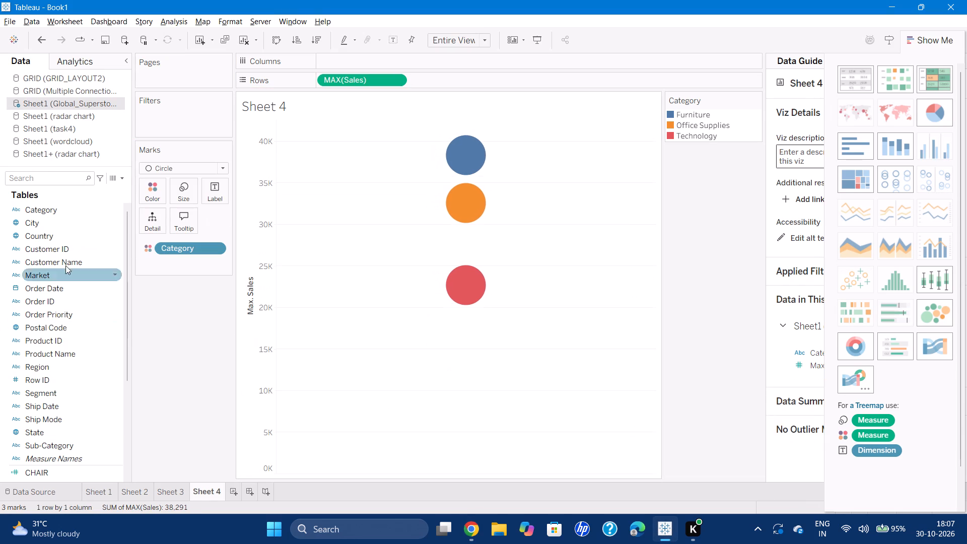
{"action": "left_click_drag", "start_coordinate": [353, 76], "coordinate": [0, 344]}
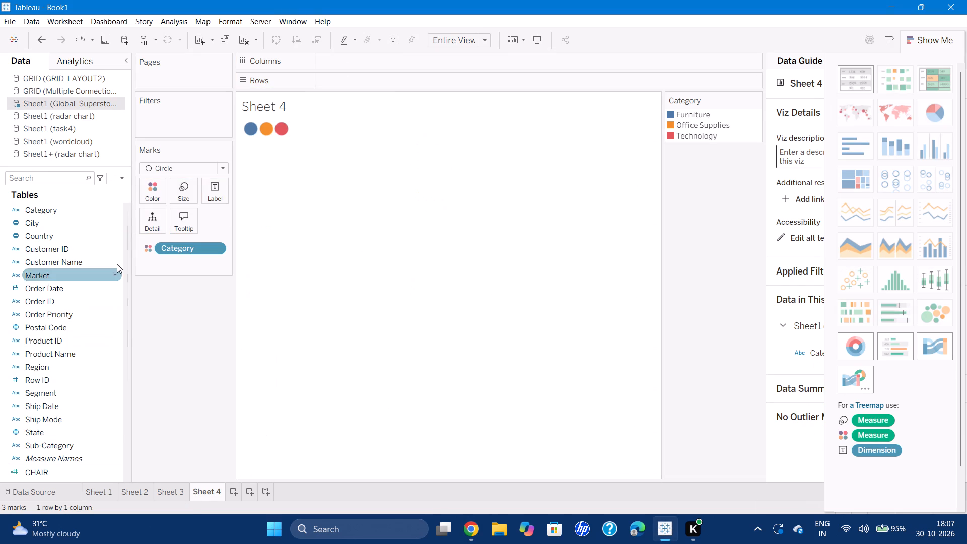
Remove the Category field from Color on the Marks card in Sheet 4.
{"action": "left_click_drag", "start_coordinate": [167, 248], "coordinate": [44, 307]}
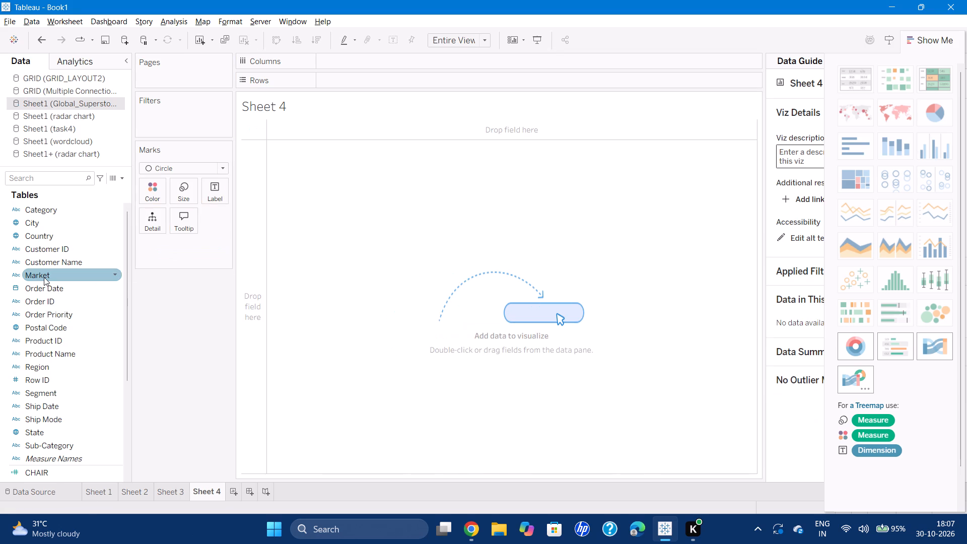
Place Category on Columns and SUM(Sales) on Rows in Sheet 4.
{"action": "scroll", "coordinate": [44, 277], "scroll_direction": "up", "scroll_amount": 3}
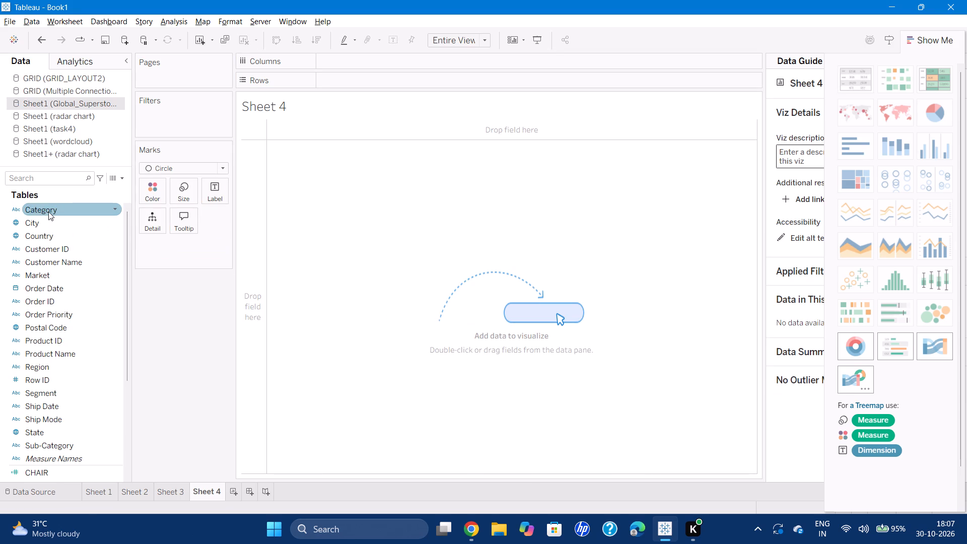
{"action": "left_click_drag", "start_coordinate": [48, 212], "coordinate": [332, 64]}
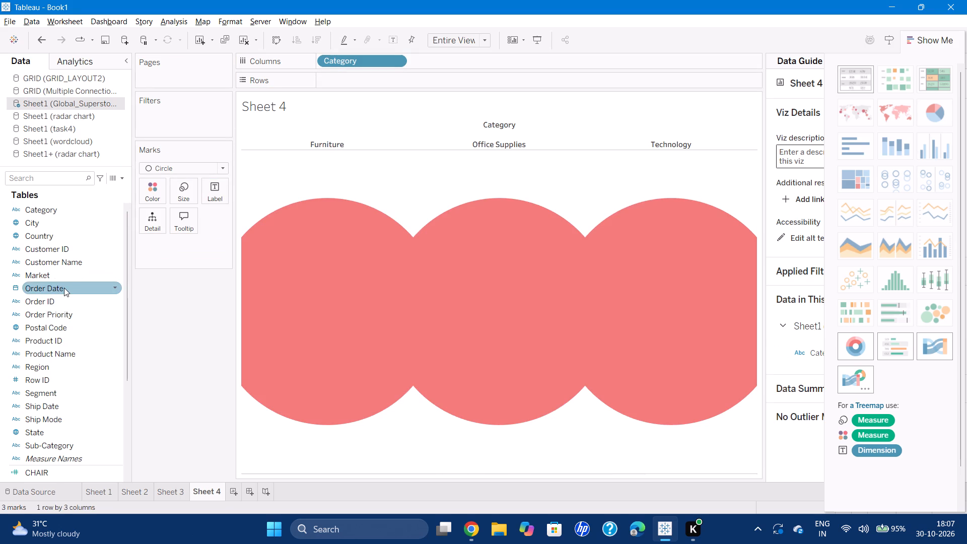
{"action": "scroll", "coordinate": [64, 288], "scroll_direction": "down", "scroll_amount": 1}
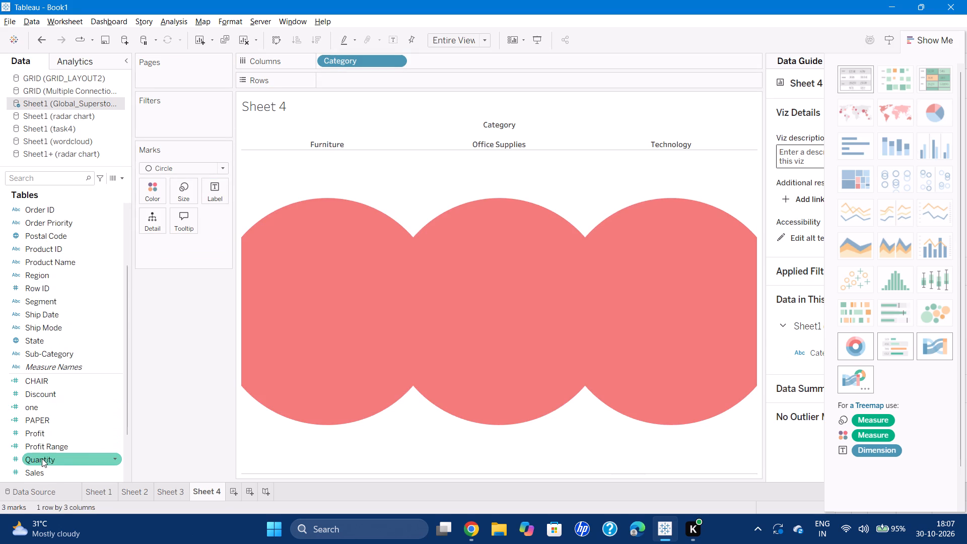
{"action": "left_click_drag", "start_coordinate": [39, 470], "coordinate": [365, 84]}
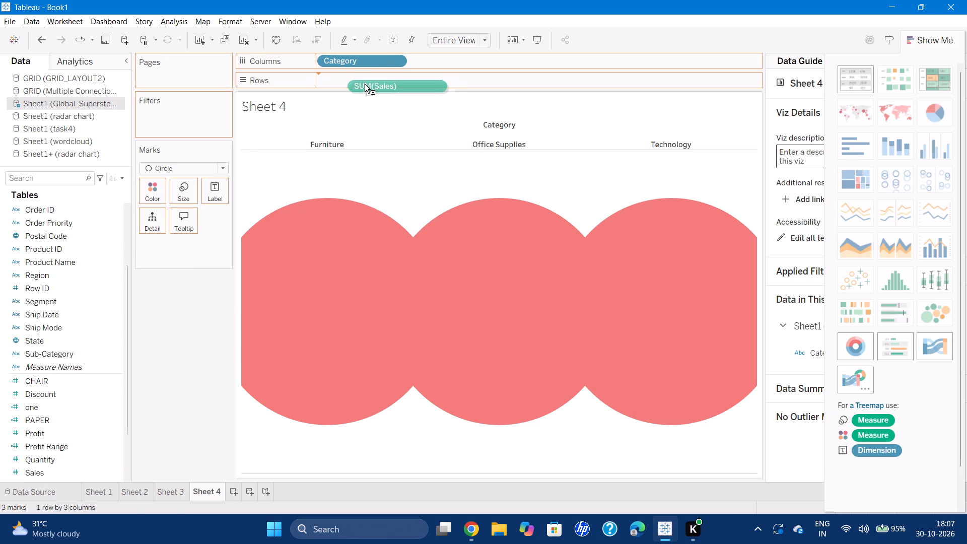
{"action": "left_click_drag", "start_coordinate": [365, 84], "coordinate": [364, 84]}
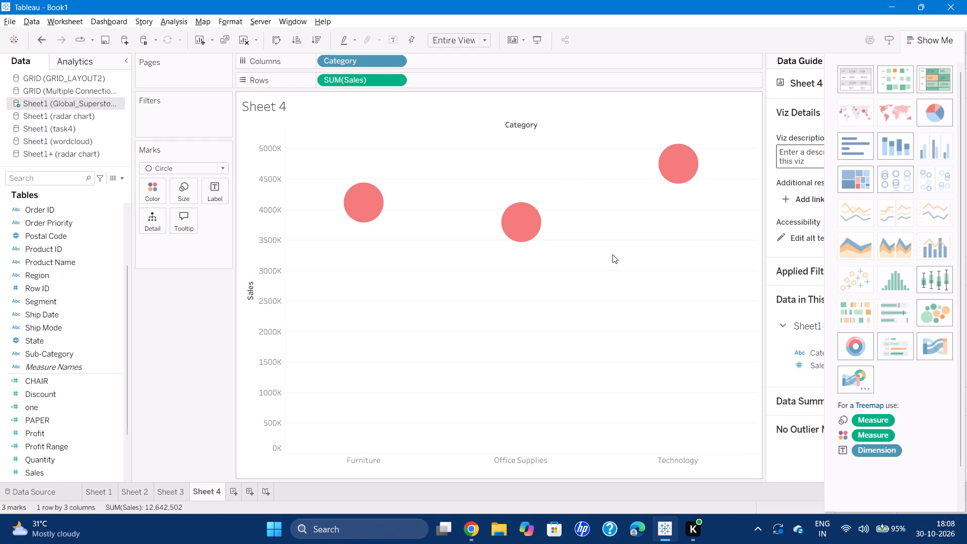
Turn the chart into a box-and-whisker plot and fit it to Entire View.
{"action": "left_click", "coordinate": [928, 288]}
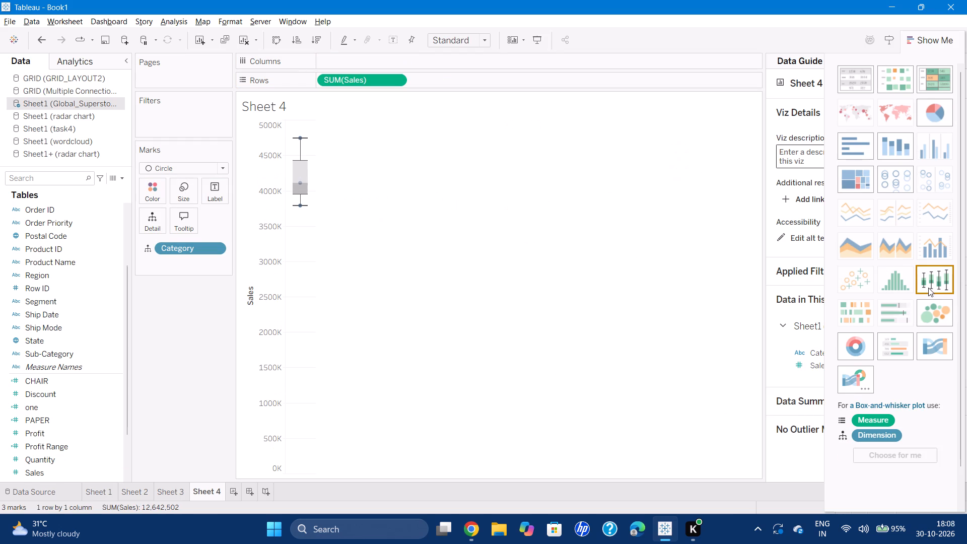
{"action": "left_click", "coordinate": [468, 34]}
{"action": "left_click", "coordinate": [457, 89]}
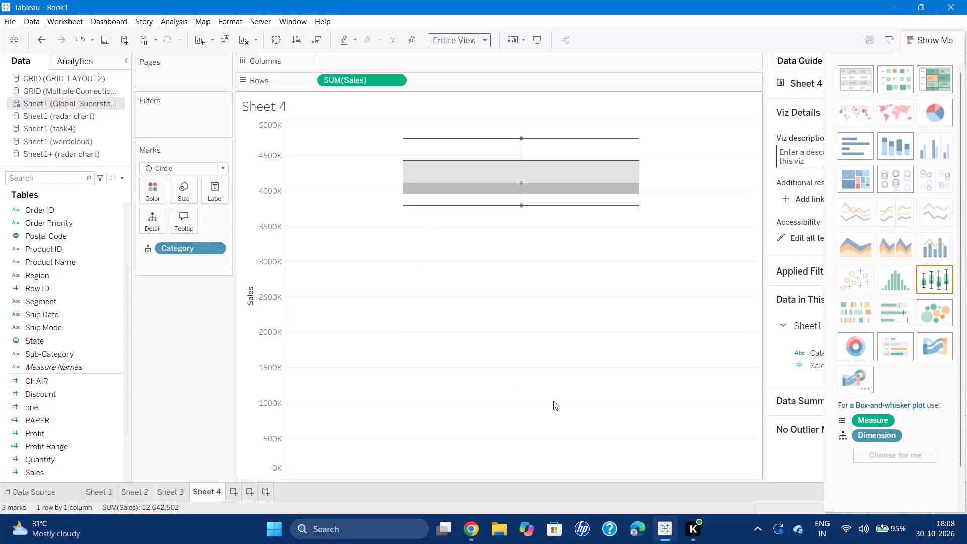
Switch to Chrome to read the Univariate Scatter Plot and Histogram instructions in the task 4 notes, then return to Tableau.
{"action": "left_click", "coordinate": [468, 533]}
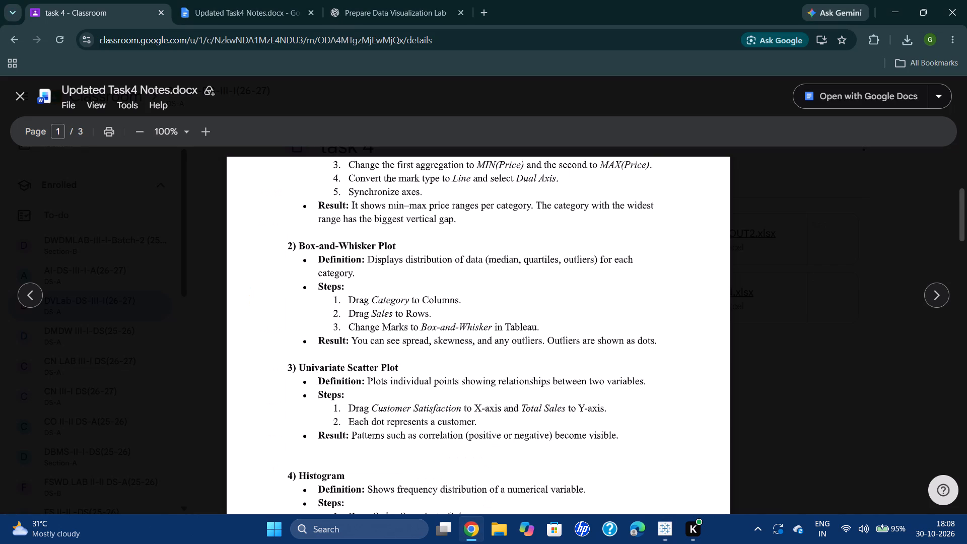
{"action": "scroll", "coordinate": [430, 346], "scroll_direction": "down", "scroll_amount": 1}
{"action": "scroll", "coordinate": [261, 341], "scroll_direction": "down", "scroll_amount": 1}
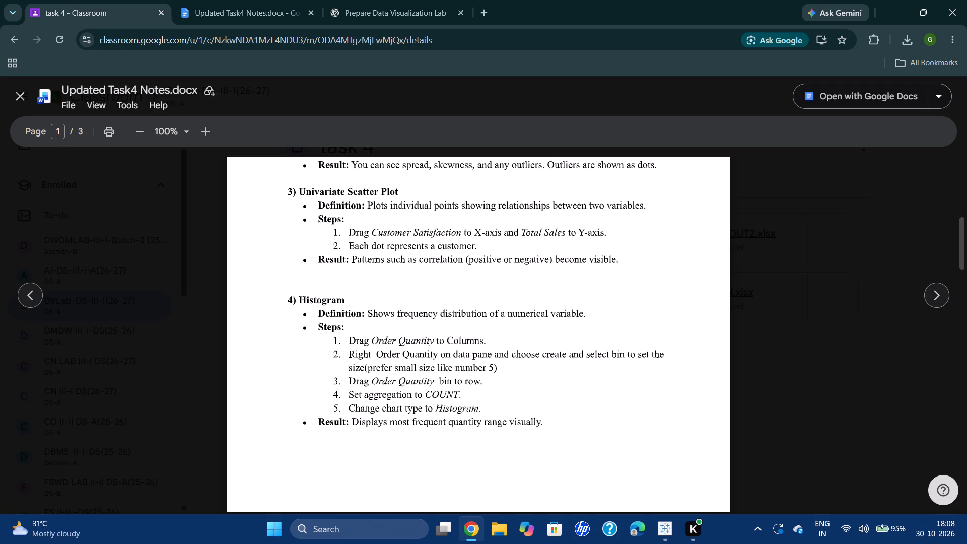
{"action": "scroll", "coordinate": [261, 341], "scroll_direction": "down", "scroll_amount": 1}
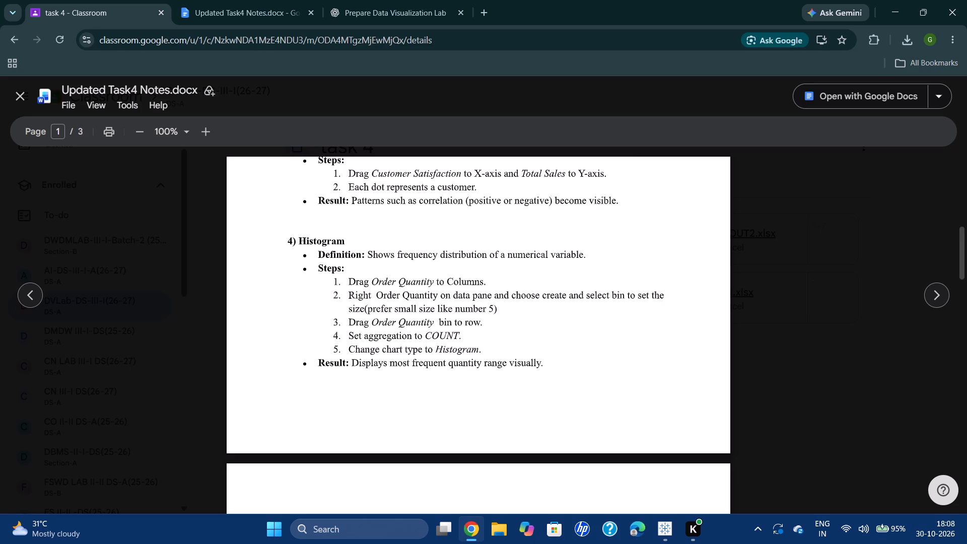
{"action": "scroll", "coordinate": [261, 341], "scroll_direction": "down", "scroll_amount": 1}
{"action": "scroll", "coordinate": [261, 341], "scroll_direction": "up", "scroll_amount": 1}
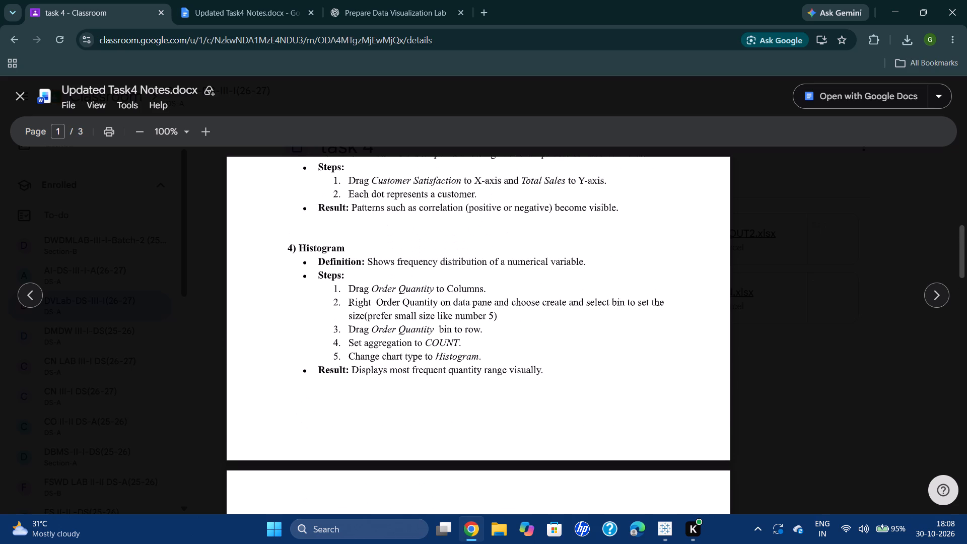
{"action": "scroll", "coordinate": [261, 341], "scroll_direction": "down", "scroll_amount": 1}
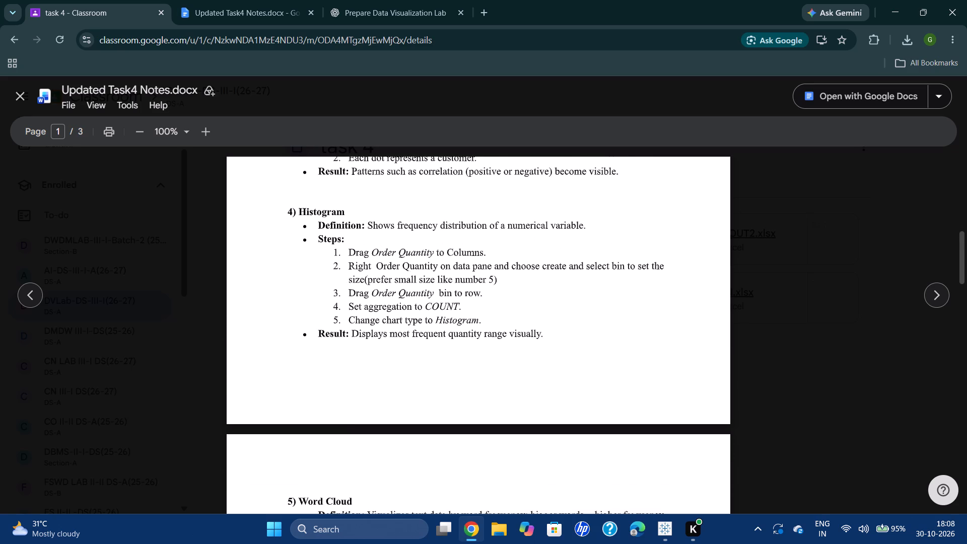
{"action": "scroll", "coordinate": [261, 341], "scroll_direction": "down", "scroll_amount": 1}
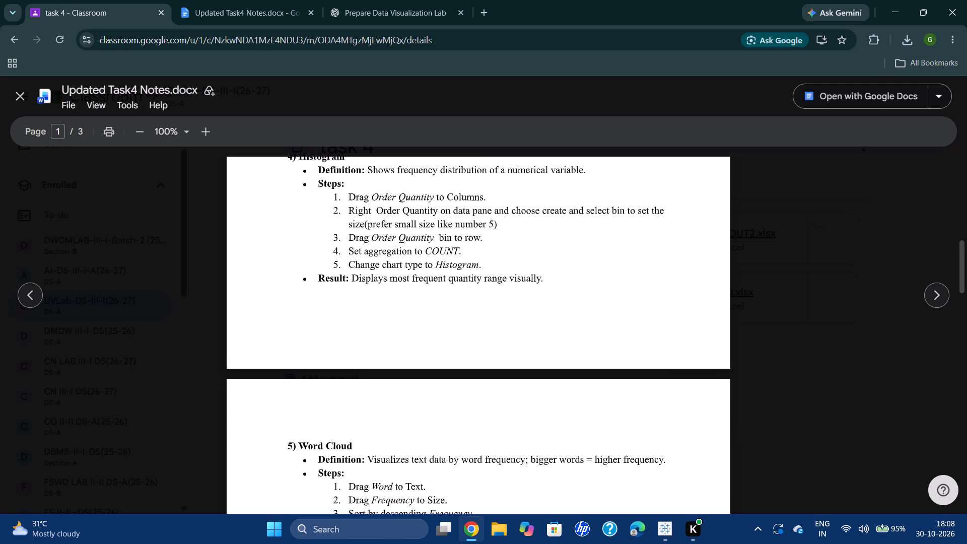
{"action": "scroll", "coordinate": [261, 341], "scroll_direction": "up", "scroll_amount": 1}
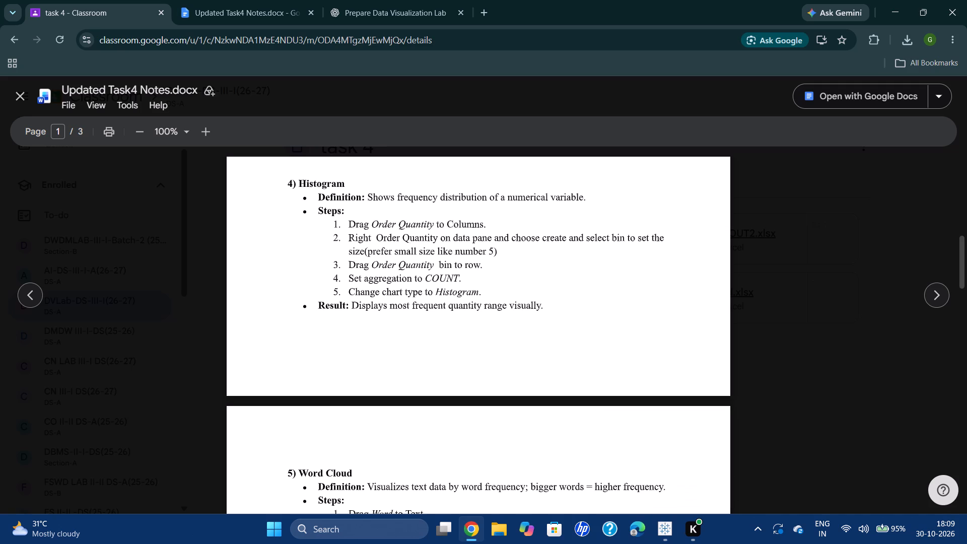
{"action": "left_click", "coordinate": [654, 525]}
Clear the box plot fields by removing Category from Detail and SUM(Sales) from Rows.
{"action": "left_click_drag", "start_coordinate": [166, 246], "coordinate": [14, 274]}
{"action": "left_click_drag", "start_coordinate": [355, 80], "coordinate": [256, 126]}
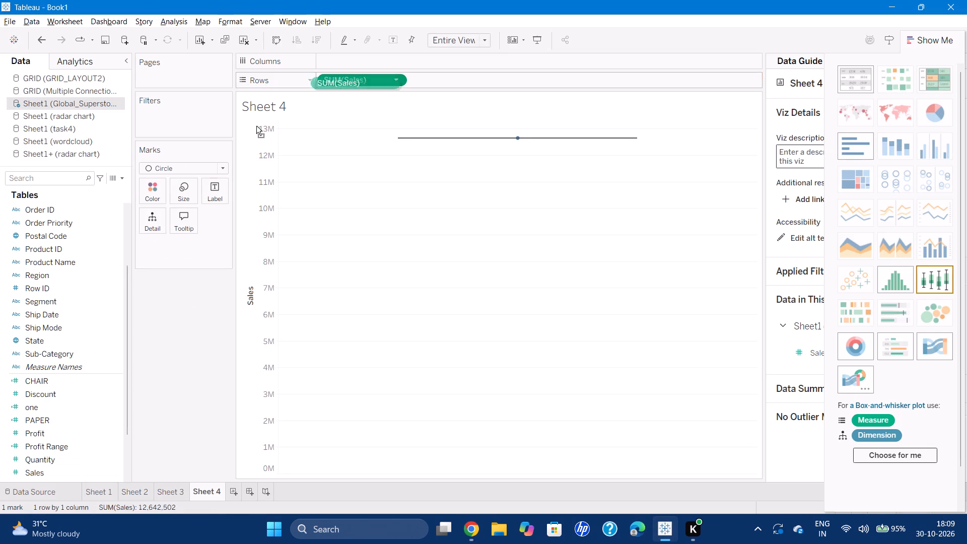
{"action": "left_click_drag", "start_coordinate": [256, 126], "coordinate": [26, 253]}
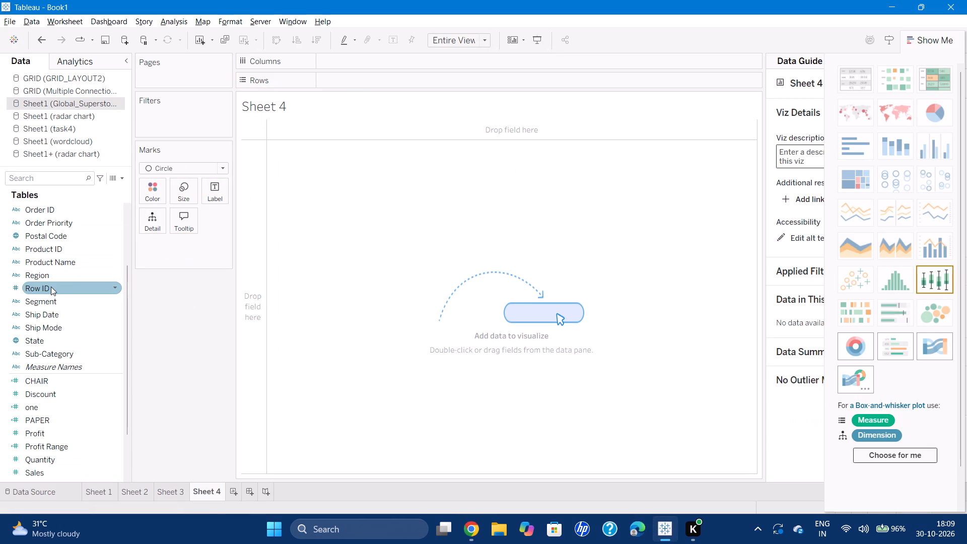
Place the Quantity measure on Rows in the empty Sheet 4.
{"action": "scroll", "coordinate": [50, 227], "scroll_direction": "up", "scroll_amount": 1}
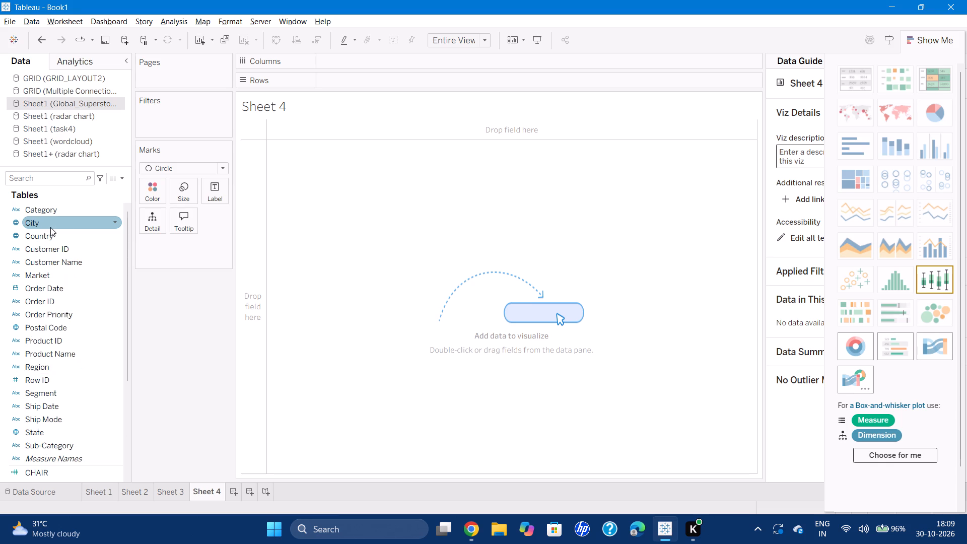
{"action": "scroll", "coordinate": [50, 227], "scroll_direction": "up", "scroll_amount": 1}
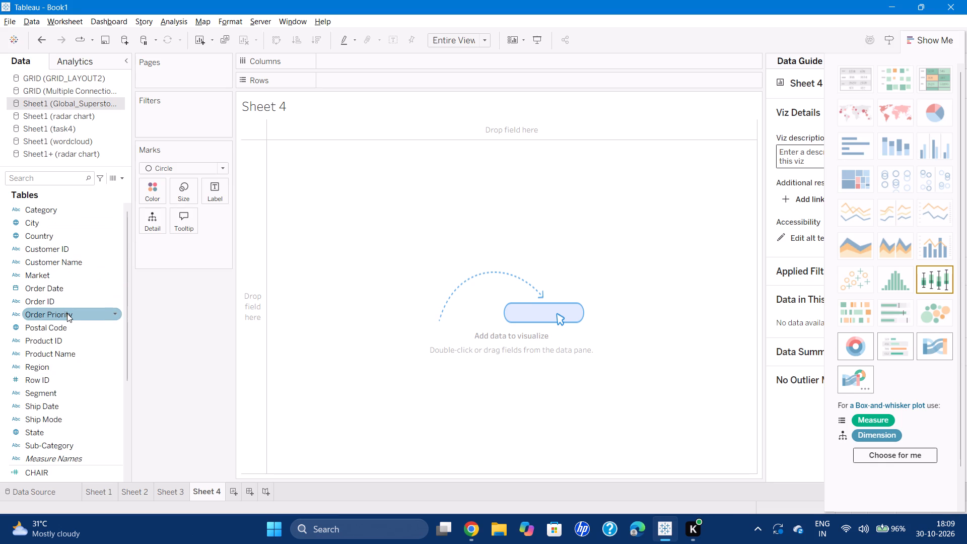
{"action": "scroll", "coordinate": [67, 313], "scroll_direction": "down", "scroll_amount": 3}
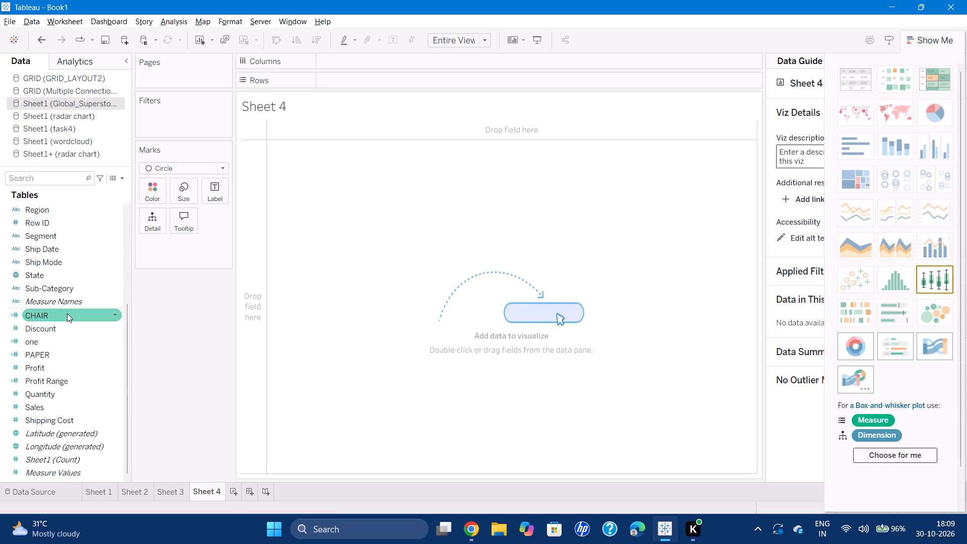
{"action": "scroll", "coordinate": [67, 313], "scroll_direction": "down", "scroll_amount": 1}
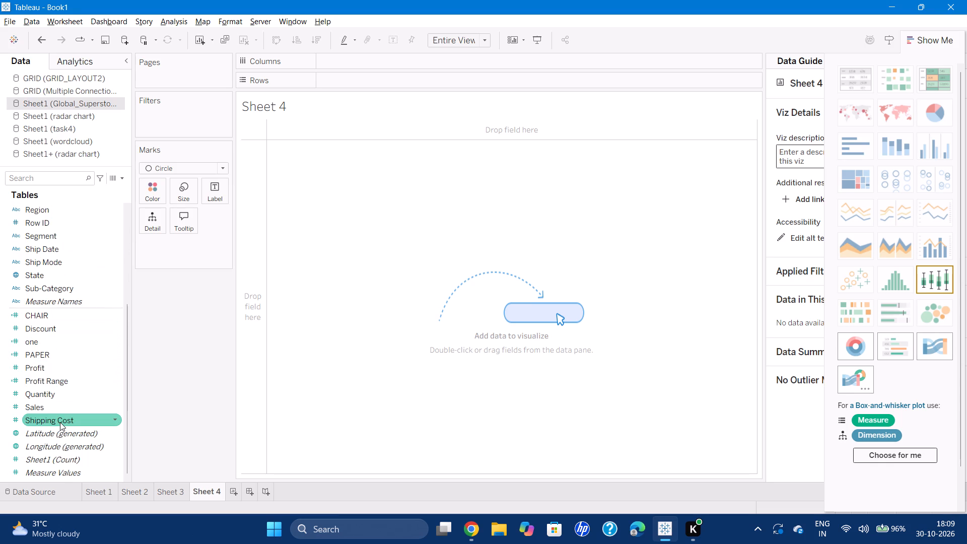
{"action": "scroll", "coordinate": [60, 422], "scroll_direction": "down", "scroll_amount": 1}
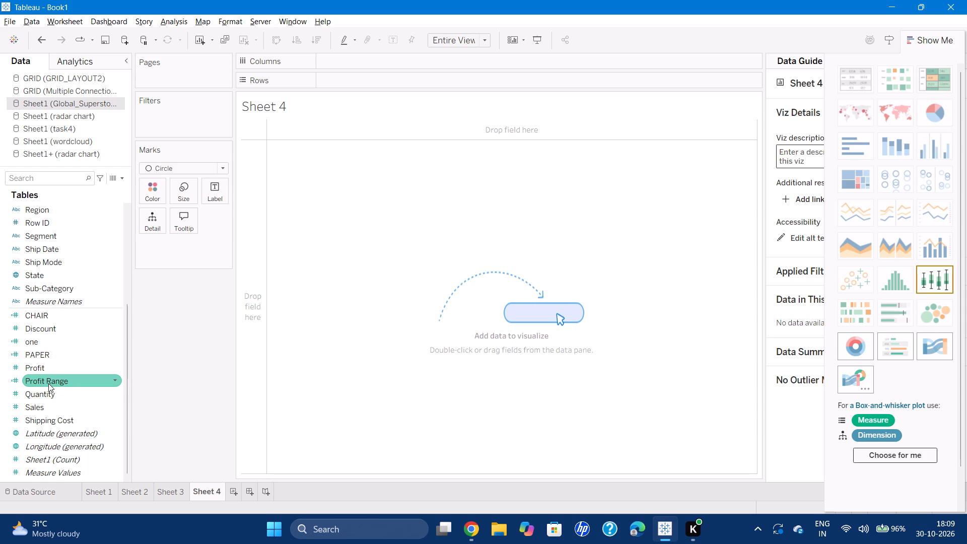
{"action": "left_click_drag", "start_coordinate": [60, 393], "coordinate": [340, 165]}
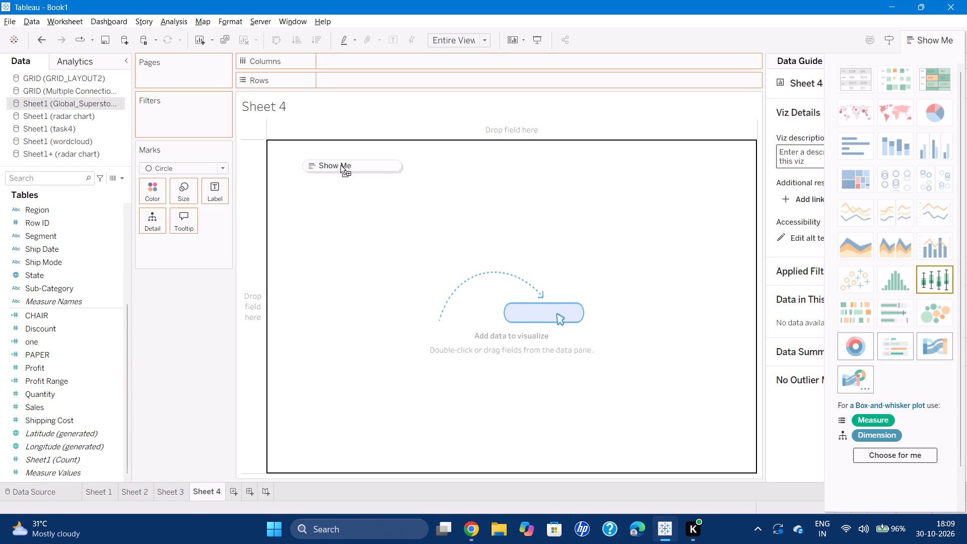
{"action": "left_click_drag", "start_coordinate": [340, 165], "coordinate": [364, 77]}
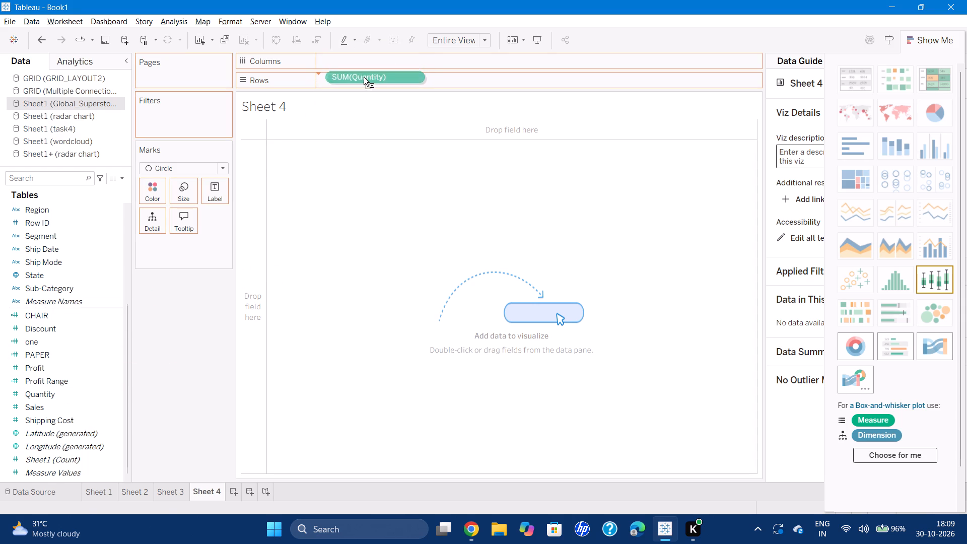
{"action": "left_click_drag", "start_coordinate": [364, 77], "coordinate": [363, 78]}
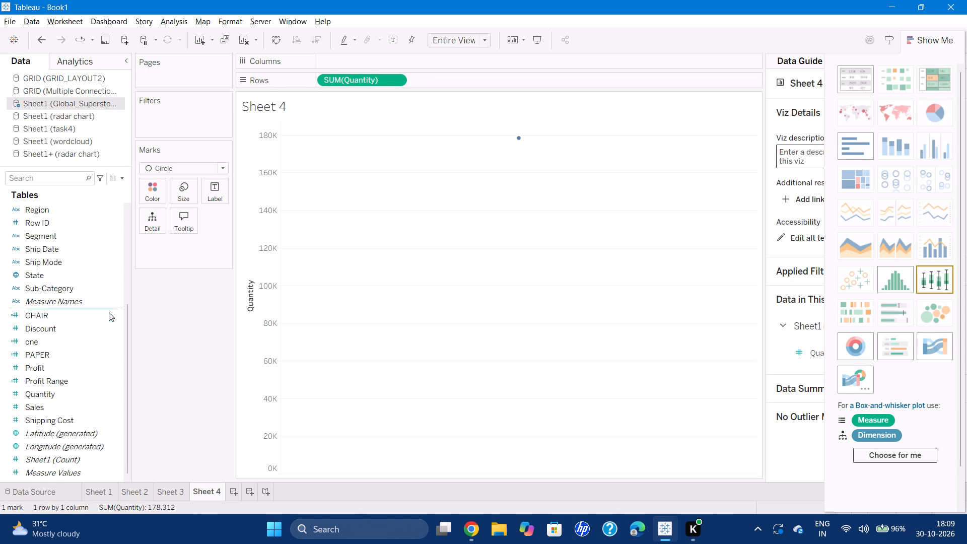
Create a bin field named Quantity (bin) from Quantity with a bin size of 5.
{"action": "left_click", "coordinate": [113, 394]}
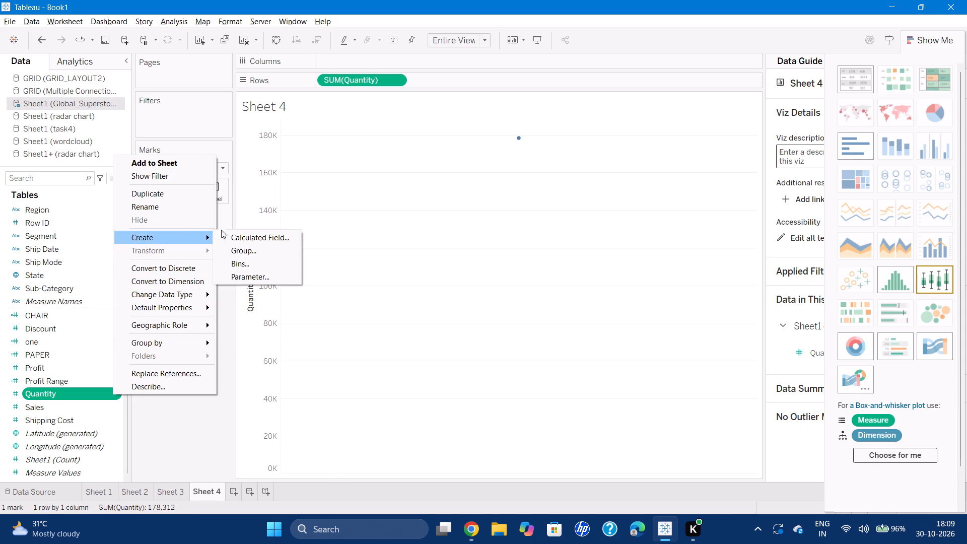
{"action": "left_click", "coordinate": [242, 266]}
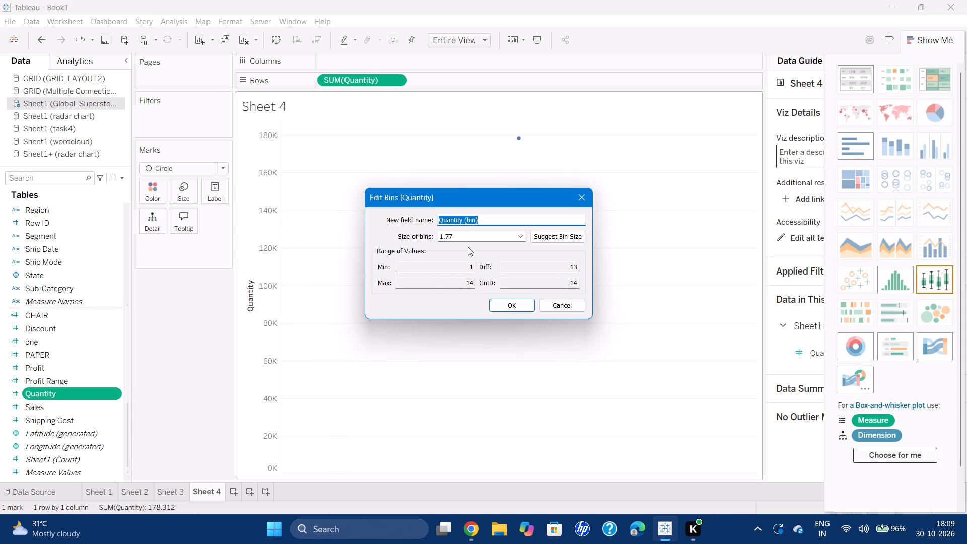
{"action": "left_click", "coordinate": [479, 237]}
{"action": "key", "text": "BackSpace"}
{"action": "key", "text": "BackSpace"}
{"action": "key", "text": "BackSpace"}
{"action": "key", "text": "BackSpace"}
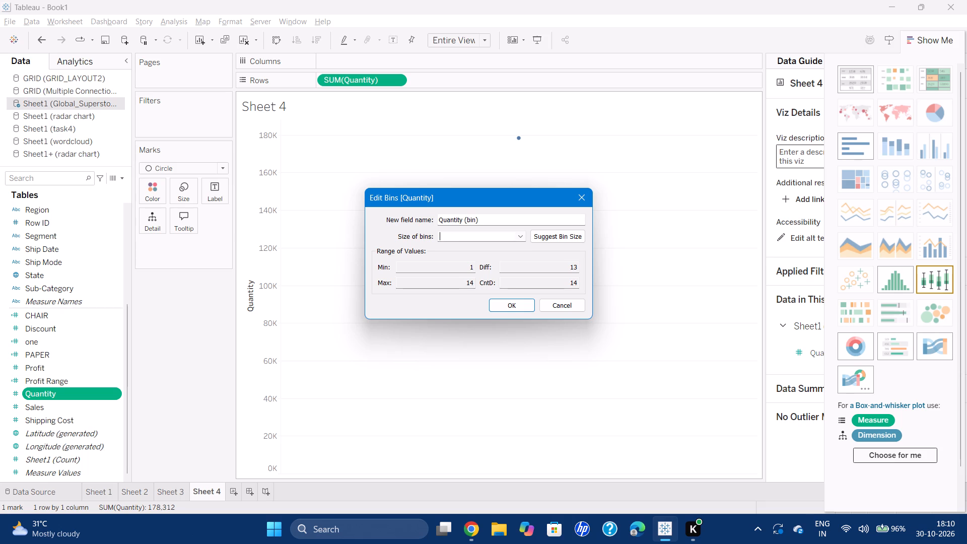
{"action": "key", "text": "5"}
{"action": "key", "text": "Return"}
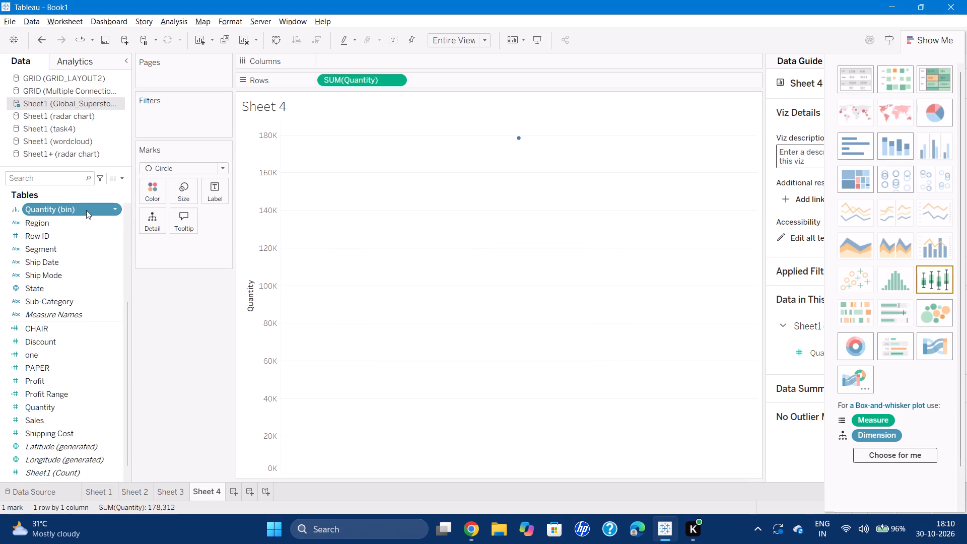
Add Quantity (bin) to Rows alongside SUM(Quantity).
{"action": "left_click_drag", "start_coordinate": [86, 210], "coordinate": [476, 79]}
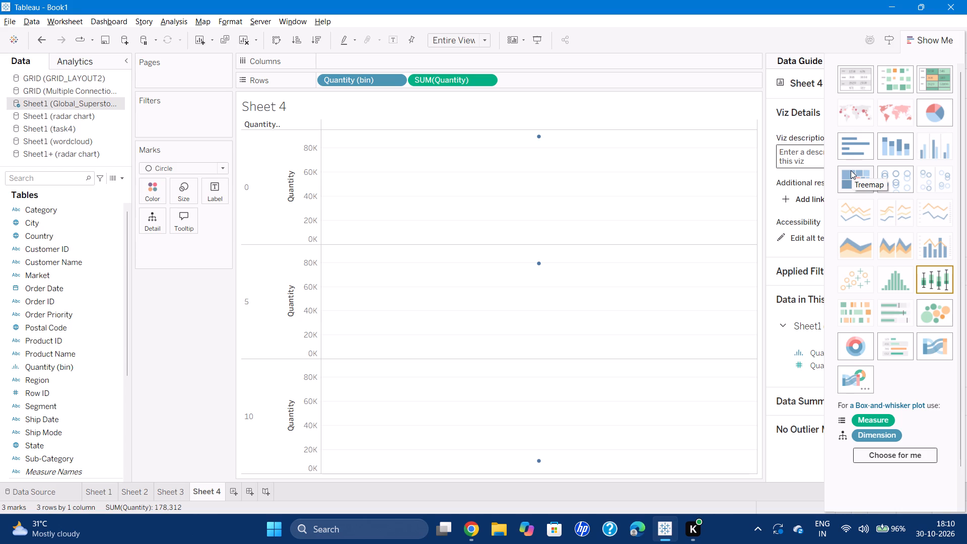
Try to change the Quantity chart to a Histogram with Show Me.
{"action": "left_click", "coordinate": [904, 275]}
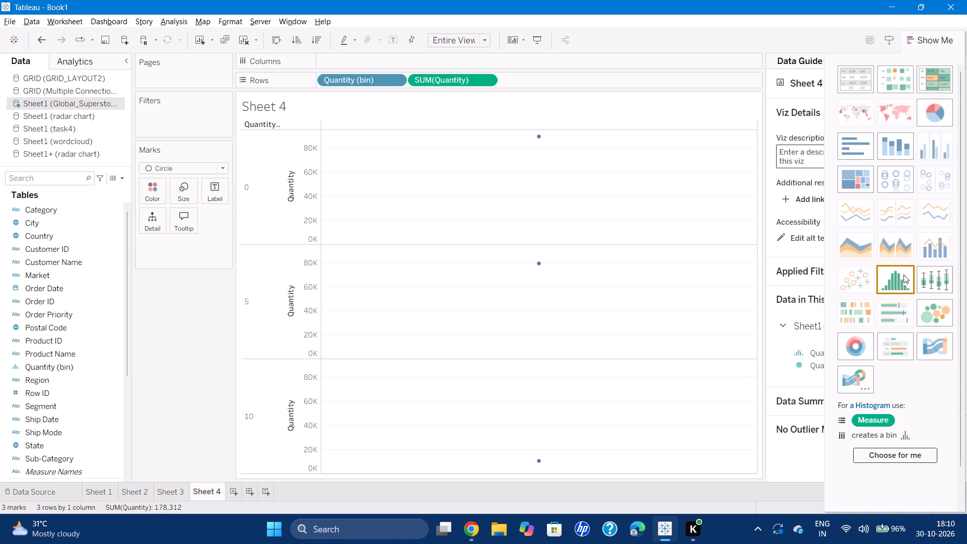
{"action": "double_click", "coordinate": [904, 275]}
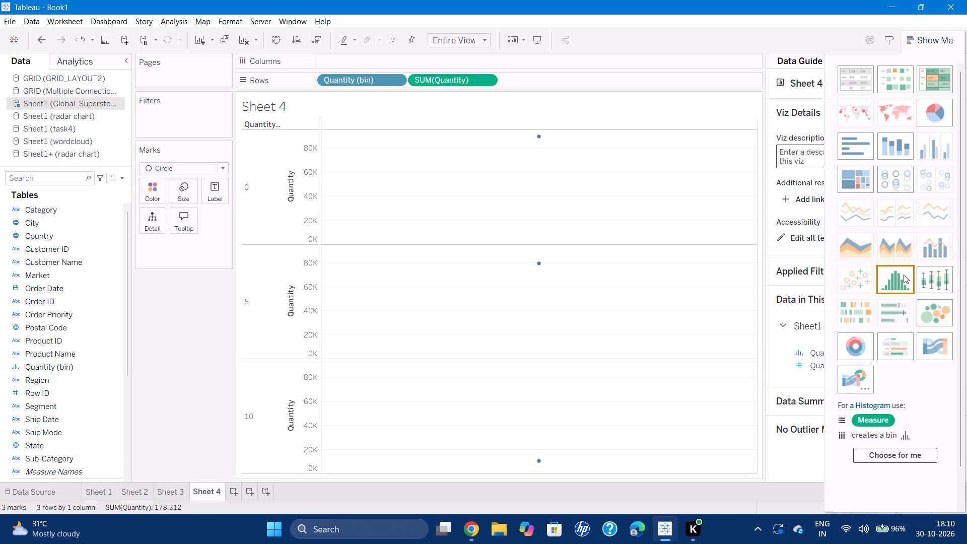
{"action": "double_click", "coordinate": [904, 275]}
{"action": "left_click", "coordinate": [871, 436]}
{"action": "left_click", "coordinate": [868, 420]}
Check the Histogram instructions in the Chrome notes, and remove SUM(Quantity) from Rows in Tableau's Sheet 4.
{"action": "left_click", "coordinate": [468, 521]}
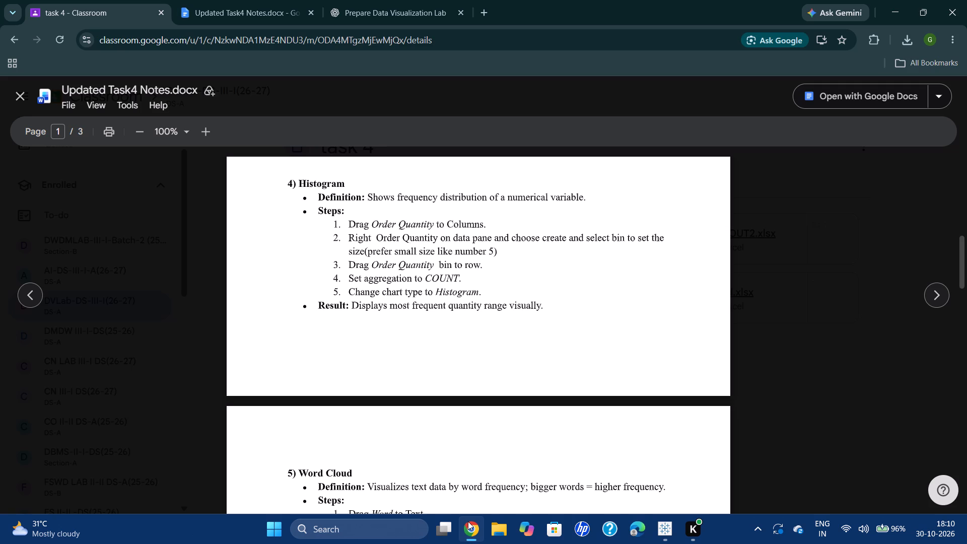
{"action": "left_click", "coordinate": [663, 532]}
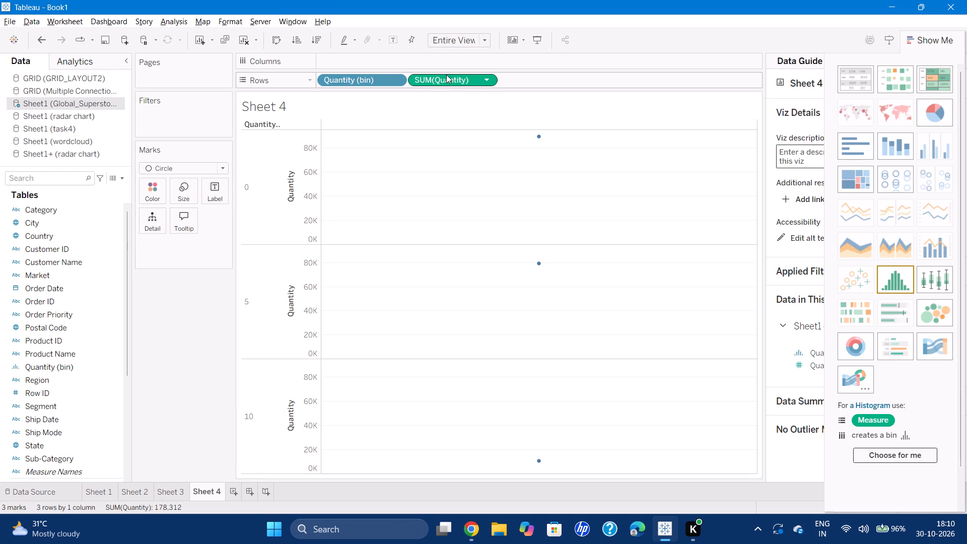
{"action": "left_click_drag", "start_coordinate": [446, 75], "coordinate": [101, 252]}
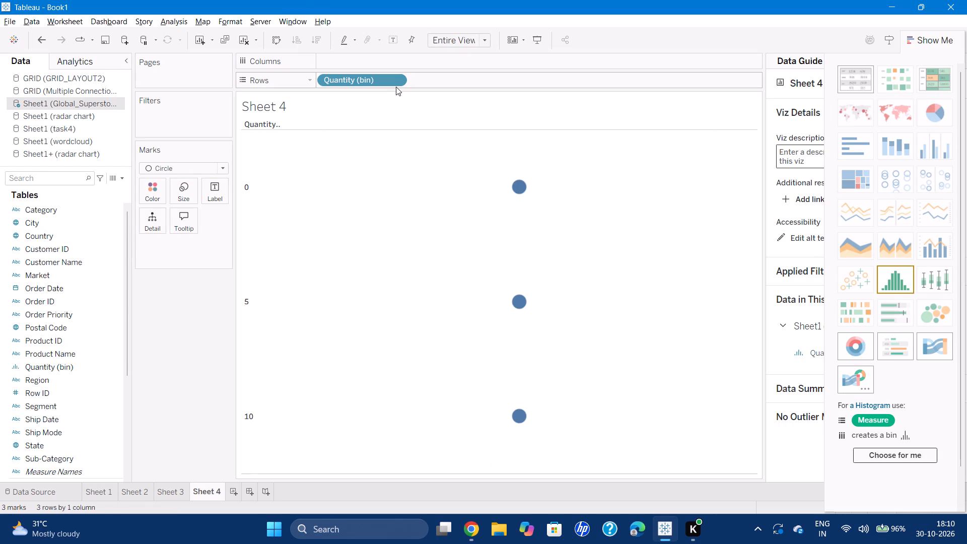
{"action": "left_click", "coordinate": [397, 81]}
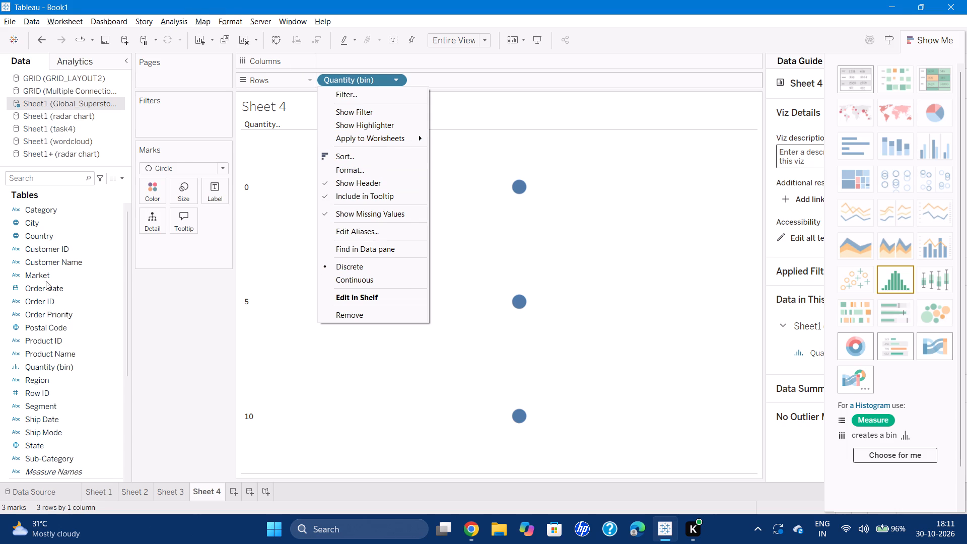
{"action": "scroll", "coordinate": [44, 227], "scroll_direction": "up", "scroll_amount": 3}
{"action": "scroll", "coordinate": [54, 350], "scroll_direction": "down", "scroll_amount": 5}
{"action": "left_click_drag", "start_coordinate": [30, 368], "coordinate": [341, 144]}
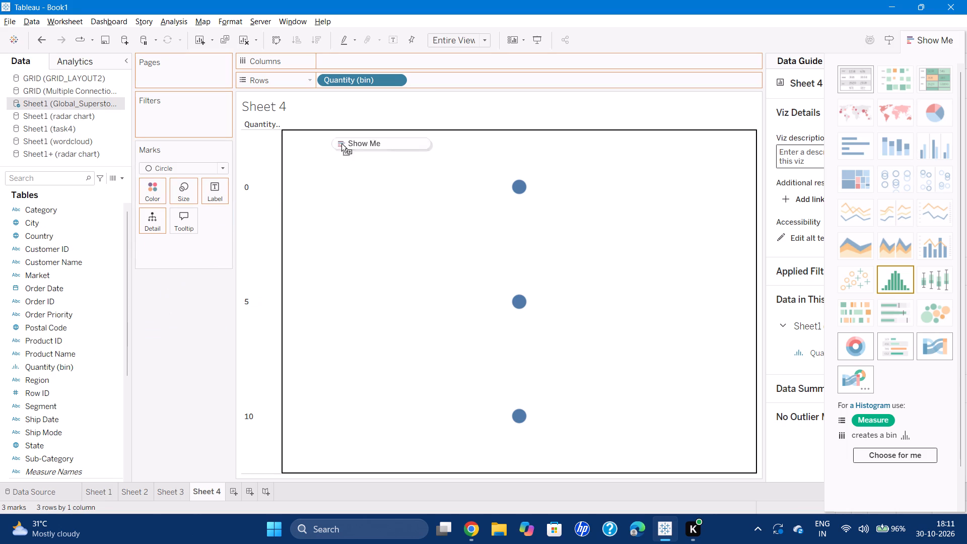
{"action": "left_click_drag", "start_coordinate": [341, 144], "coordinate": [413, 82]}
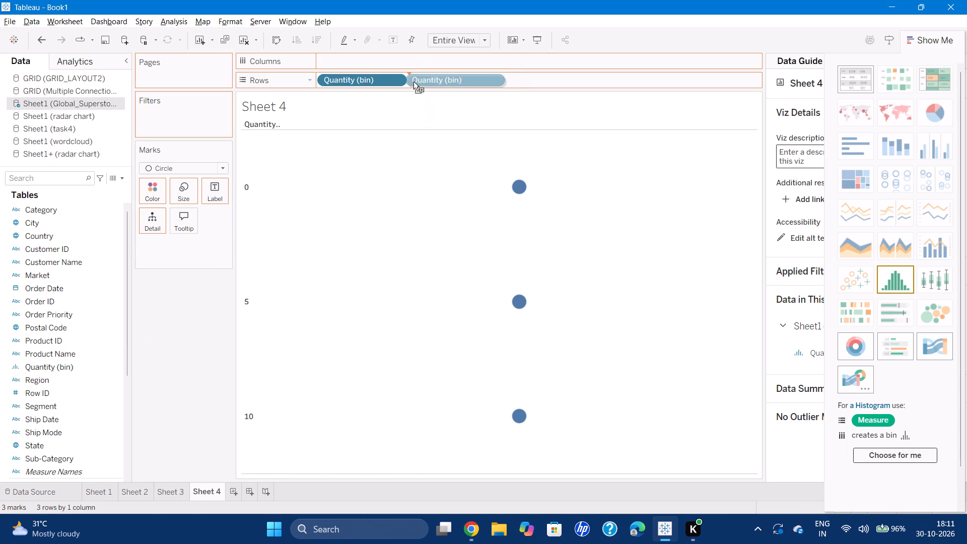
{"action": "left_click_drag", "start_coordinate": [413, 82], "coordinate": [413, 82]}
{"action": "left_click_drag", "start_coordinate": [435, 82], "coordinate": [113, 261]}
Turn off Aggregate Measures for Sheet 4.
{"action": "left_click", "coordinate": [172, 16]}
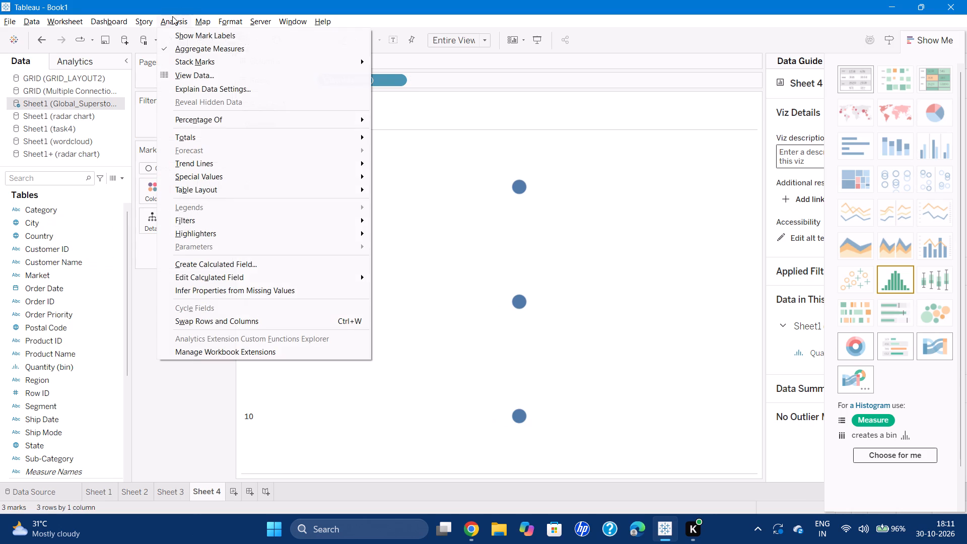
{"action": "left_click", "coordinate": [179, 47]}
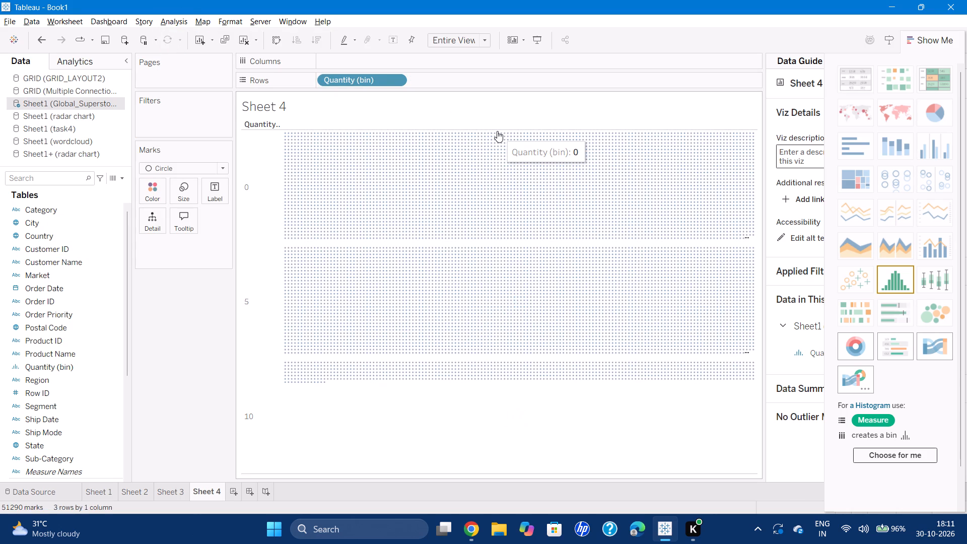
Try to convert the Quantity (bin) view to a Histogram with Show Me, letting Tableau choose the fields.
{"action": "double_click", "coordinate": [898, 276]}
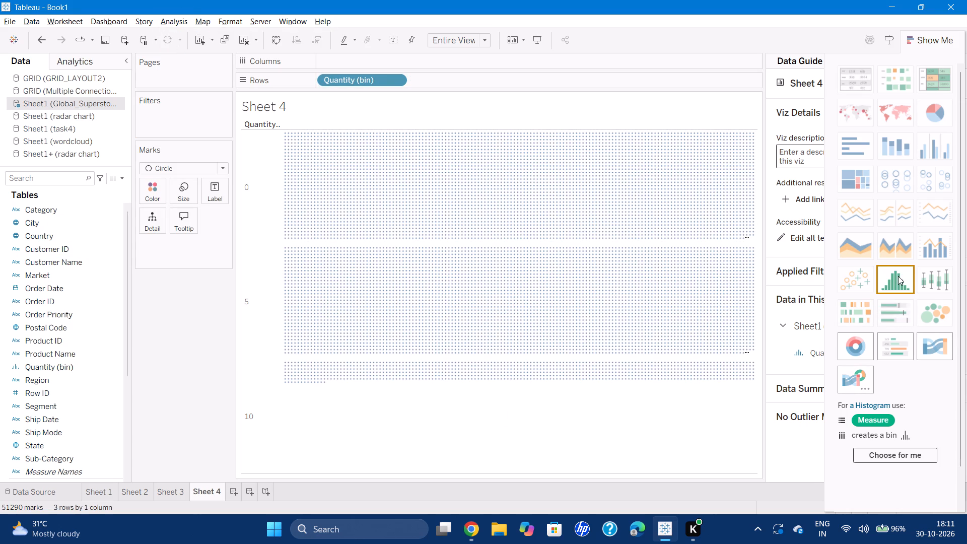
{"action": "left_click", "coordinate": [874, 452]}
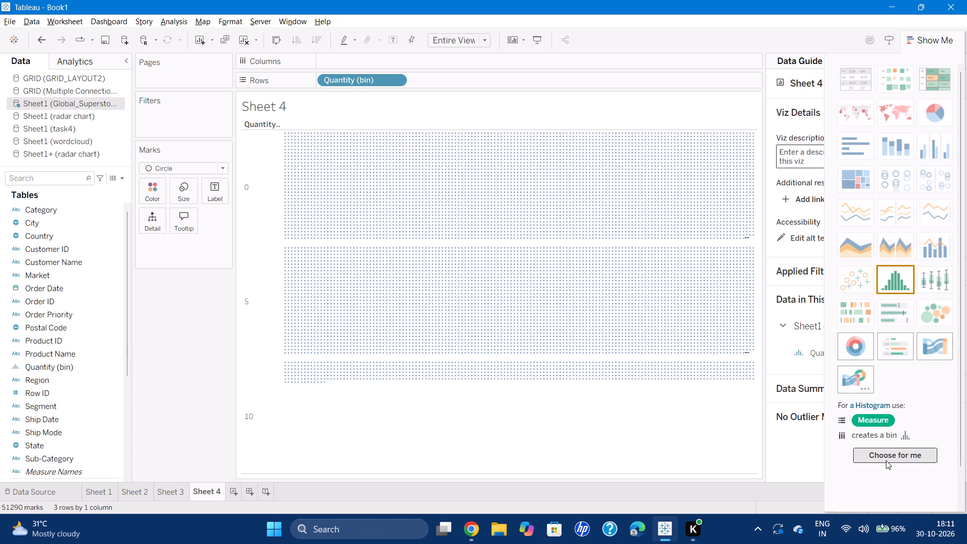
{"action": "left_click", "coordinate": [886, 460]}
Consult the Word Cloud section of the Chrome notes, switch Tableau to the Sheet1 (wordcloud) data source, and clear Quantity (bin) from Rows.
{"action": "left_click", "coordinate": [468, 528]}
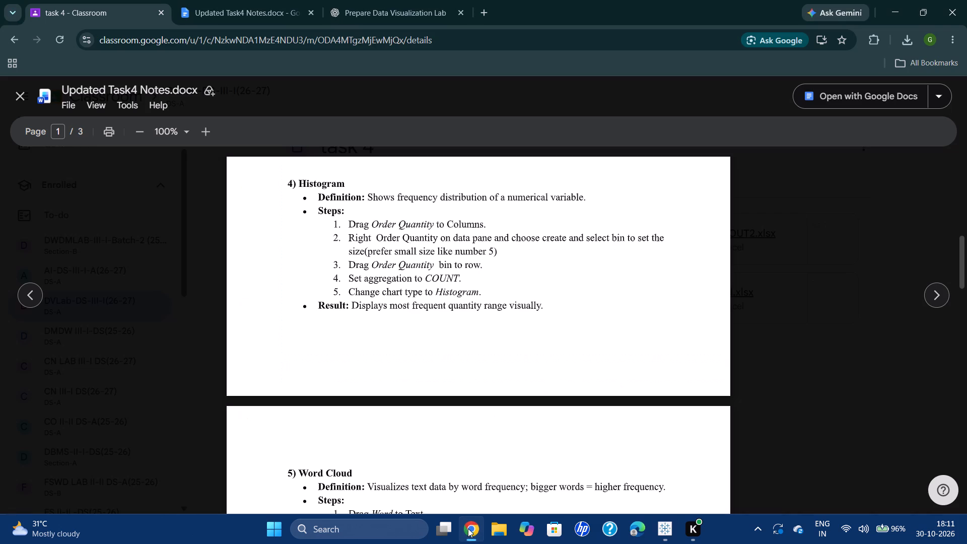
{"action": "scroll", "coordinate": [544, 379], "scroll_direction": "down", "scroll_amount": 2}
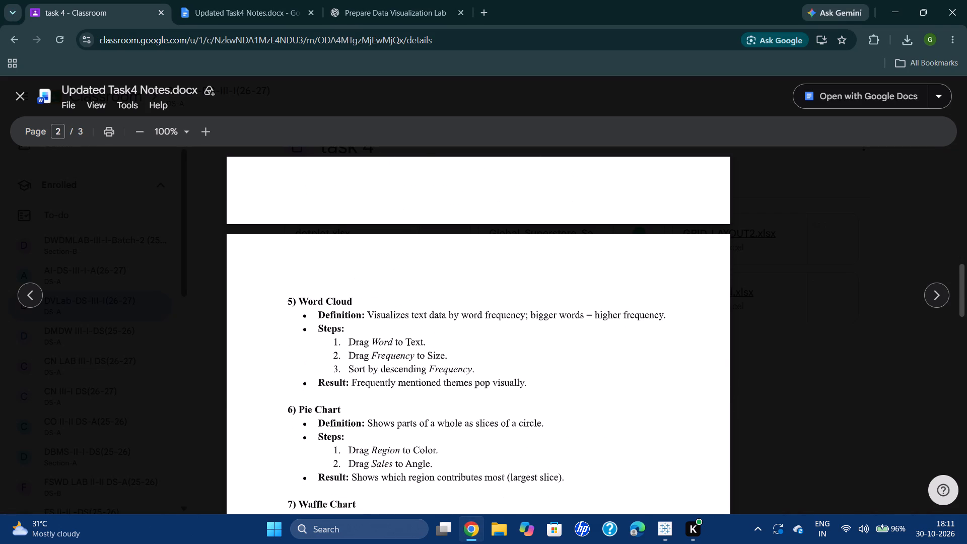
{"action": "left_click", "coordinate": [654, 535]}
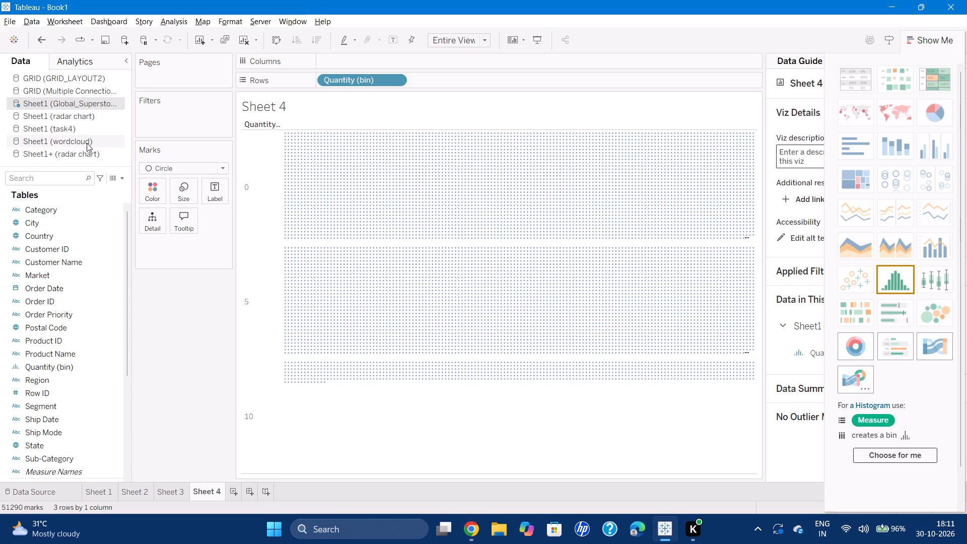
{"action": "left_click", "coordinate": [87, 143]}
{"action": "left_click_drag", "start_coordinate": [360, 74], "coordinate": [165, 210]}
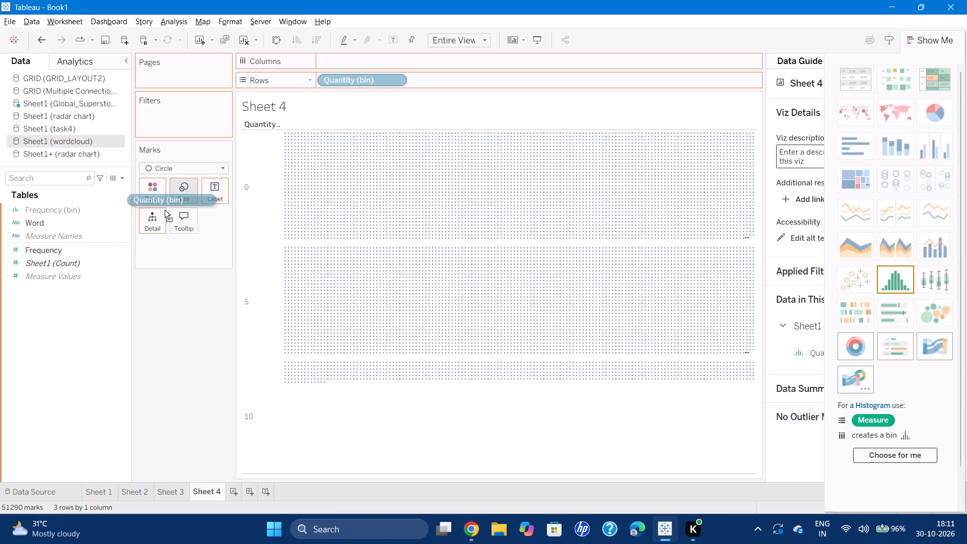
{"action": "left_click_drag", "start_coordinate": [165, 210], "coordinate": [78, 356]}
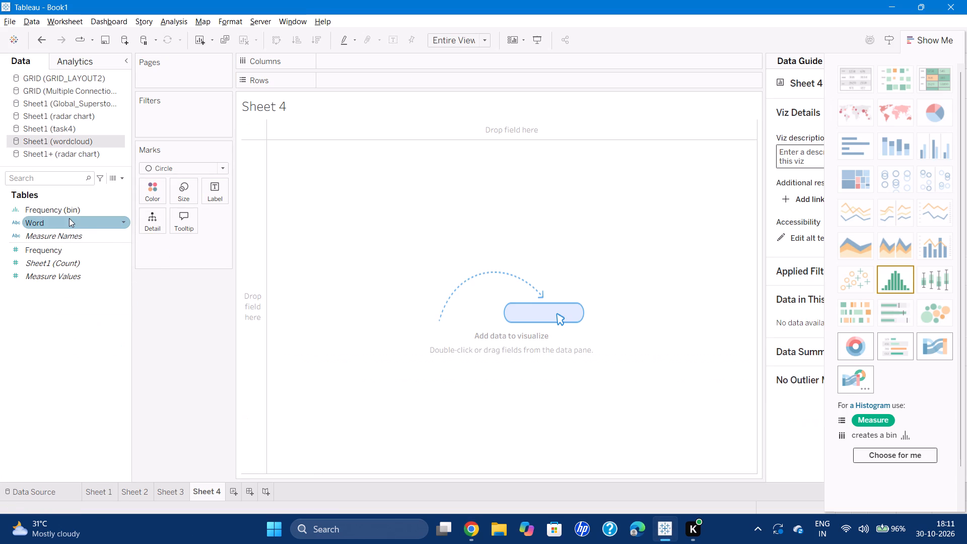
Build a word cloud with Word as the label, Frequency as the size, and the mark type set to Text.
{"action": "left_click_drag", "start_coordinate": [76, 220], "coordinate": [204, 192]}
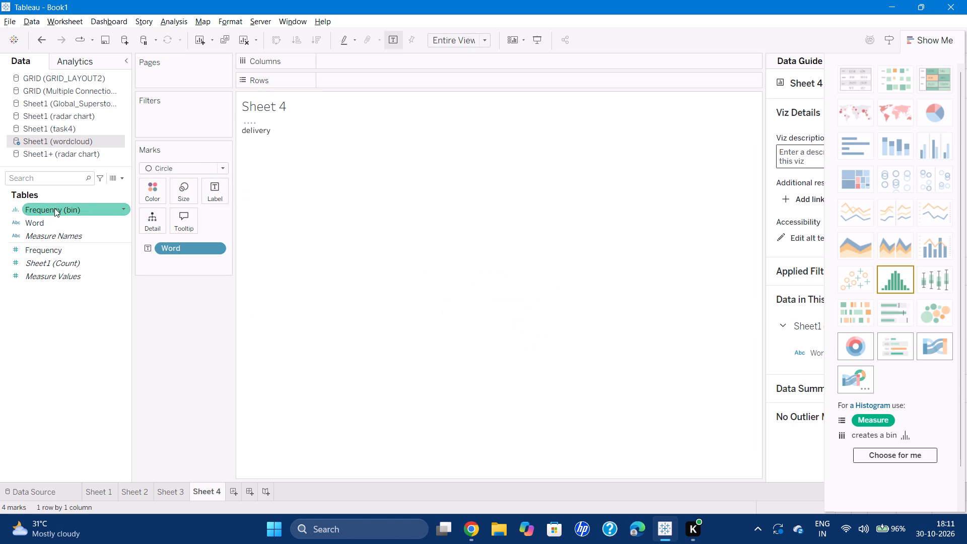
{"action": "left_click_drag", "start_coordinate": [54, 249], "coordinate": [175, 190]}
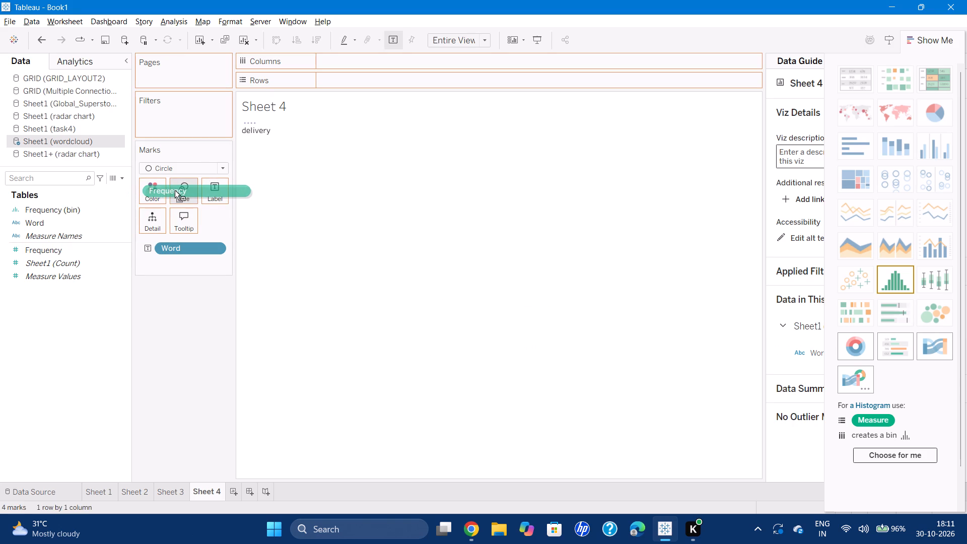
{"action": "left_click_drag", "start_coordinate": [175, 190], "coordinate": [176, 190]}
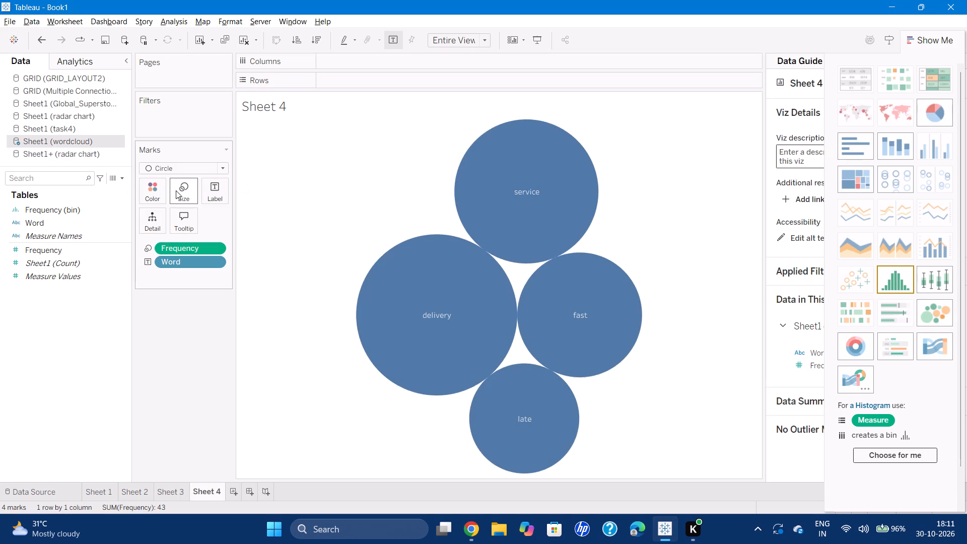
{"action": "left_click", "coordinate": [191, 168]}
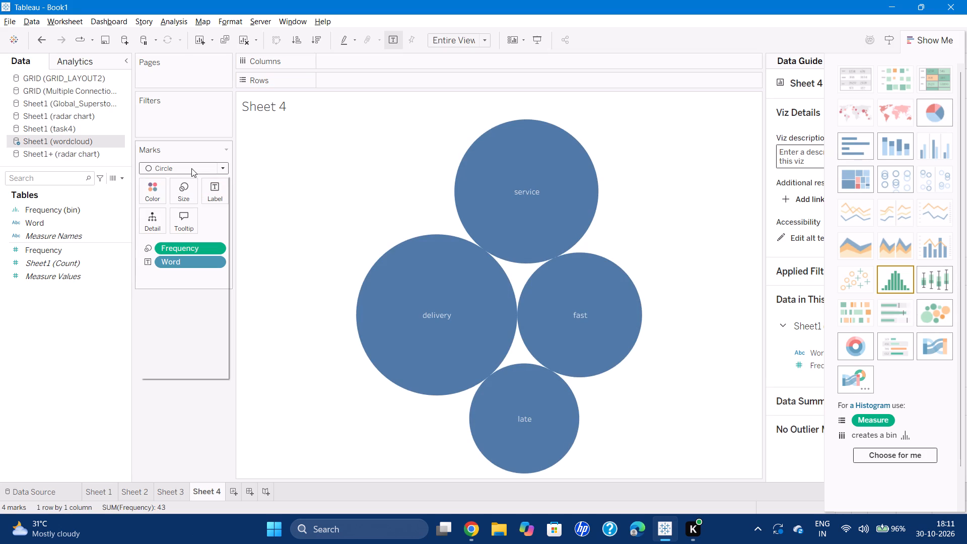
{"action": "left_click", "coordinate": [155, 273]}
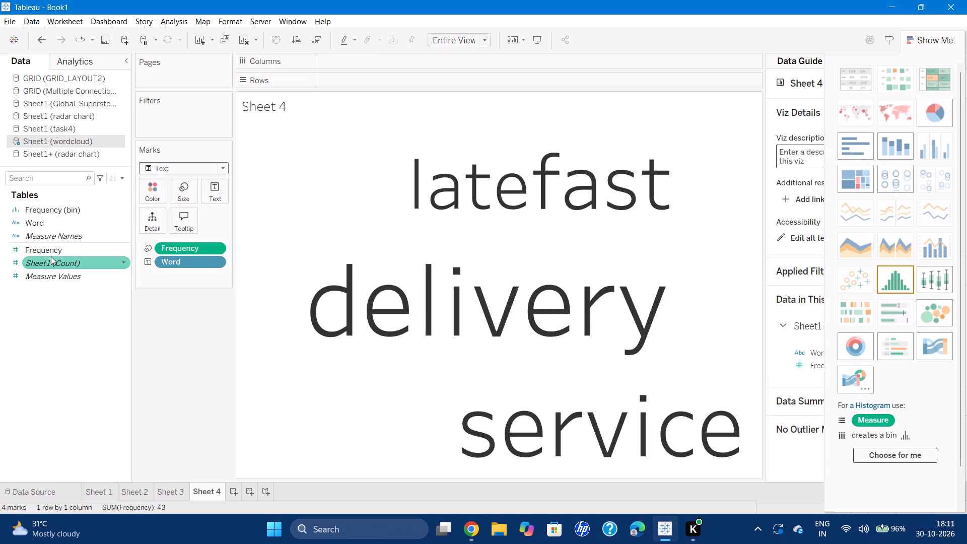
Color the word cloud by the Word field.
{"action": "left_click_drag", "start_coordinate": [61, 251], "coordinate": [53, 256]}
{"action": "left_click_drag", "start_coordinate": [57, 221], "coordinate": [136, 184]}
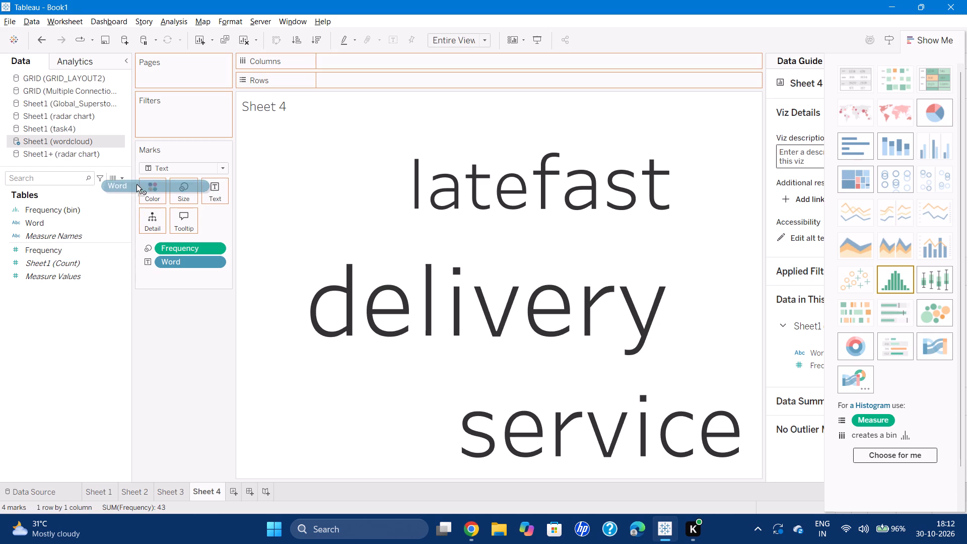
{"action": "left_click_drag", "start_coordinate": [136, 184], "coordinate": [143, 184]}
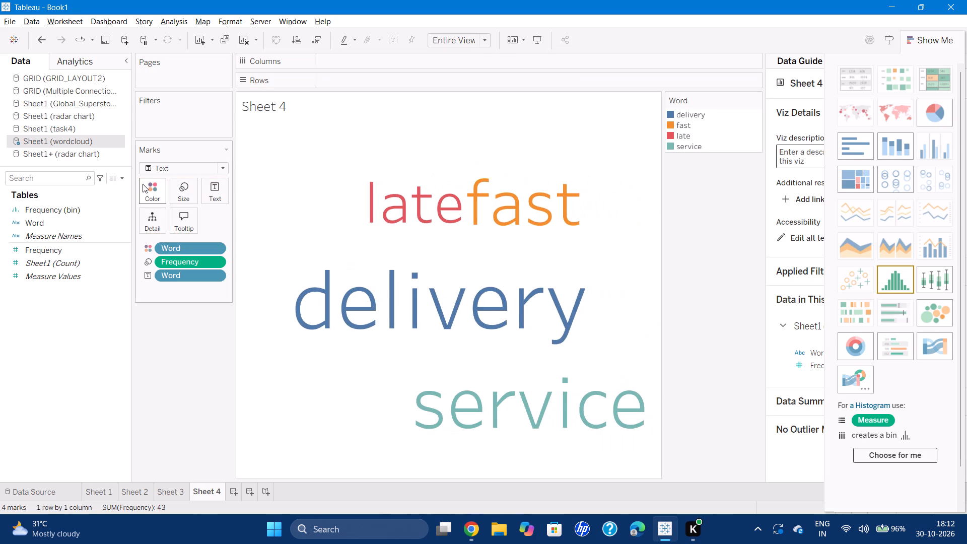
Read the Chrome notes on the Pie Chart, Waffle Chart, Stacked Bar Chart and Back-to-Back Bar Chart (Tornado Chart).
{"action": "left_click", "coordinate": [465, 528]}
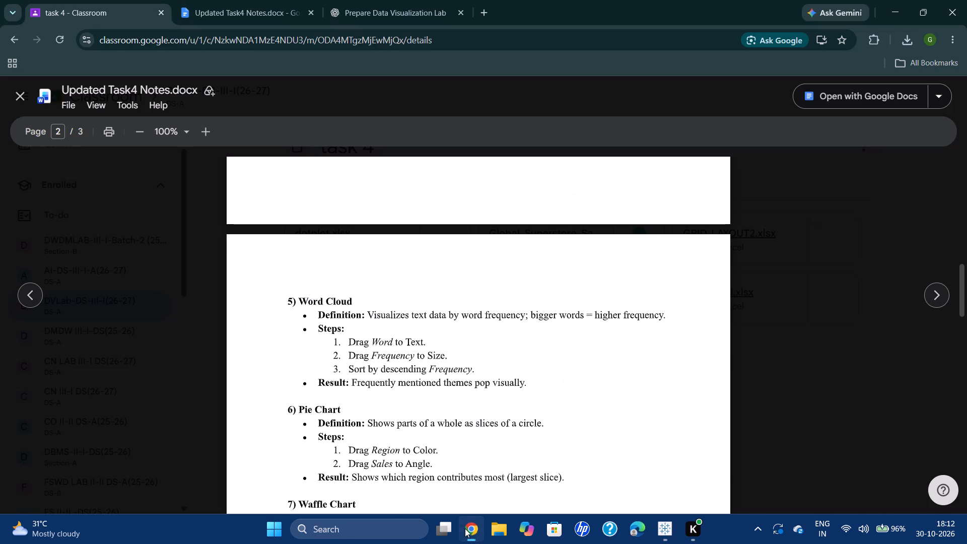
{"action": "scroll", "coordinate": [508, 311], "scroll_direction": "down", "scroll_amount": 4}
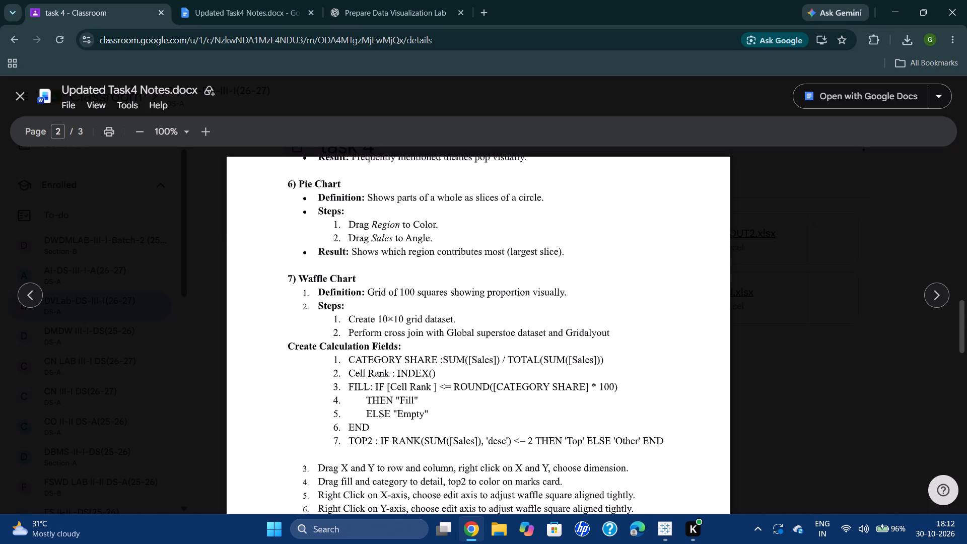
{"action": "scroll", "coordinate": [508, 311], "scroll_direction": "down", "scroll_amount": 4}
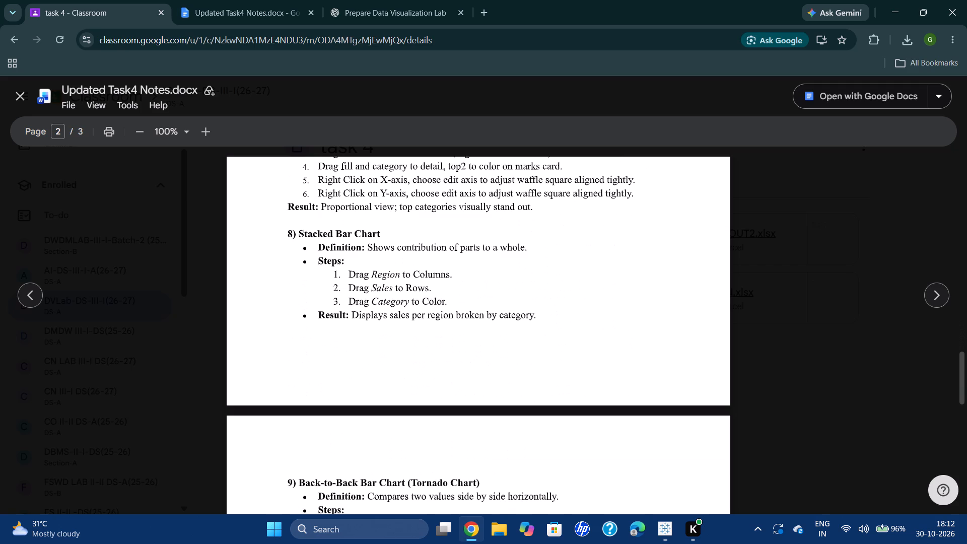
{"action": "scroll", "coordinate": [508, 311], "scroll_direction": "down", "scroll_amount": 1}
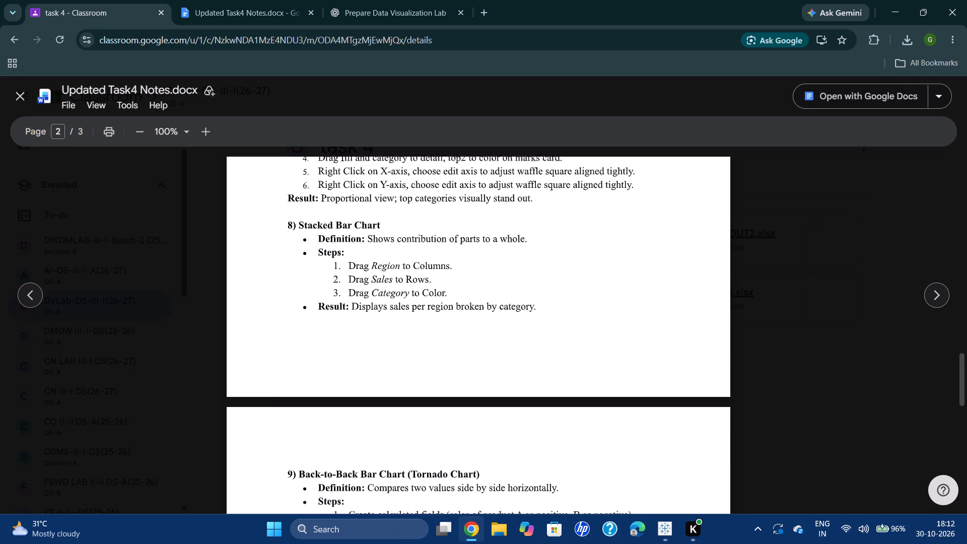
{"action": "scroll", "coordinate": [508, 311], "scroll_direction": "down", "scroll_amount": 3}
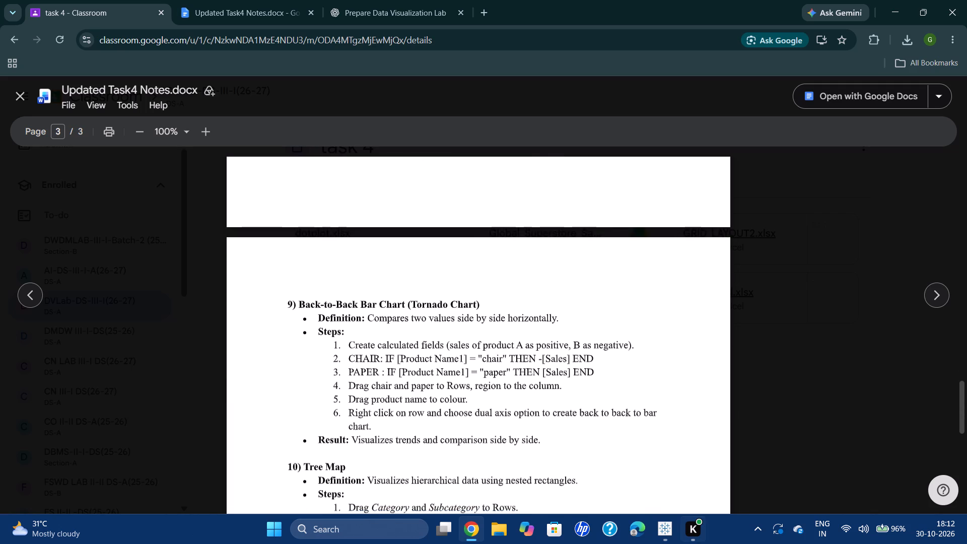
Return to Tableau and empty Sheet 4 by removing the Word and Frequency fields from the Marks card.
{"action": "left_click", "coordinate": [662, 522]}
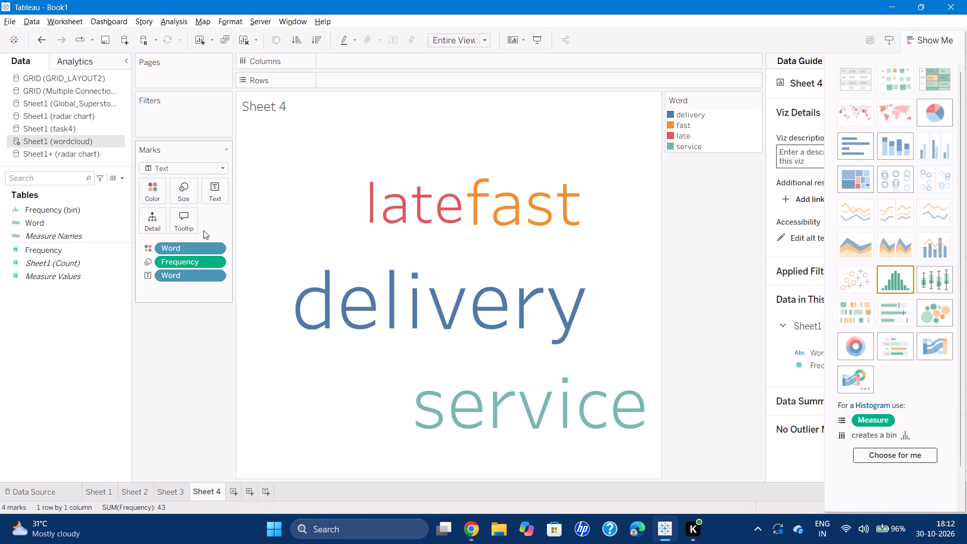
{"action": "left_click_drag", "start_coordinate": [187, 247], "coordinate": [34, 276]}
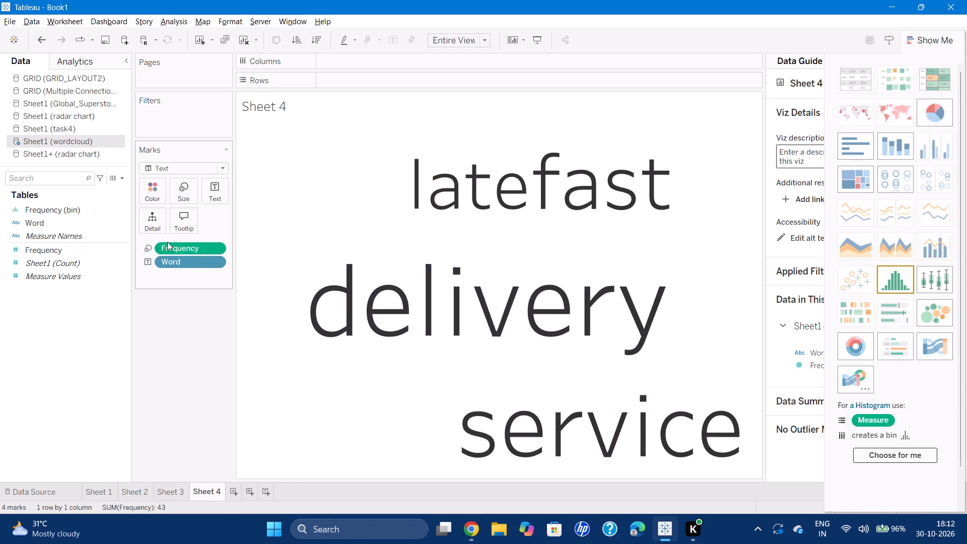
{"action": "left_click_drag", "start_coordinate": [173, 242], "coordinate": [49, 266]}
{"action": "left_click_drag", "start_coordinate": [172, 246], "coordinate": [86, 253]}
In the Global_Superstore2 data source, open the PAPER calculated field for editing and clear its formula.
{"action": "left_click", "coordinate": [60, 101]}
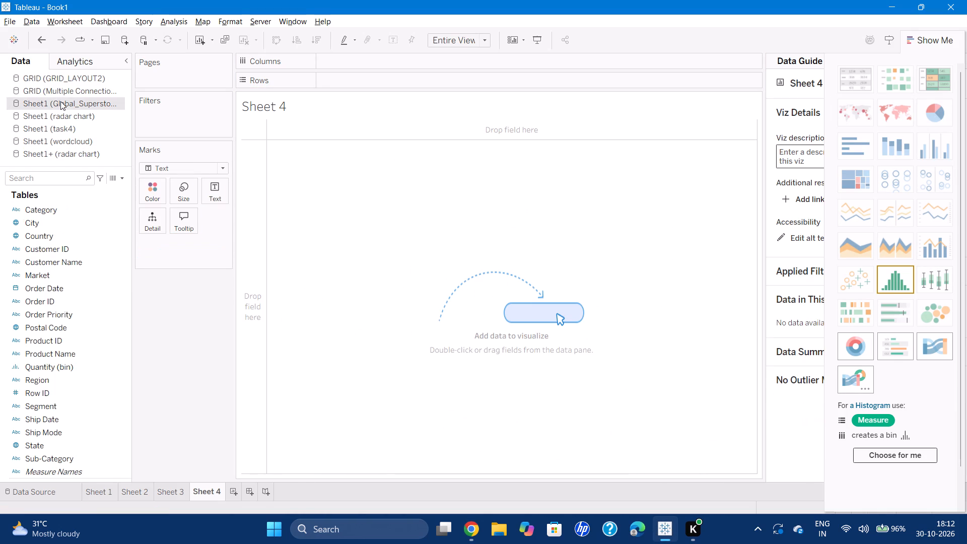
{"action": "scroll", "coordinate": [58, 370], "scroll_direction": "down", "scroll_amount": 2}
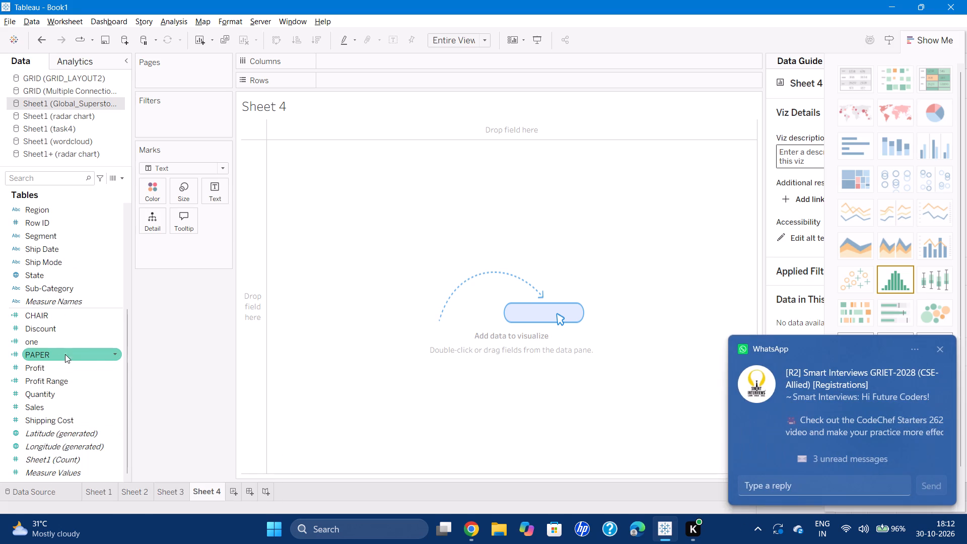
{"action": "left_click", "coordinate": [113, 351]}
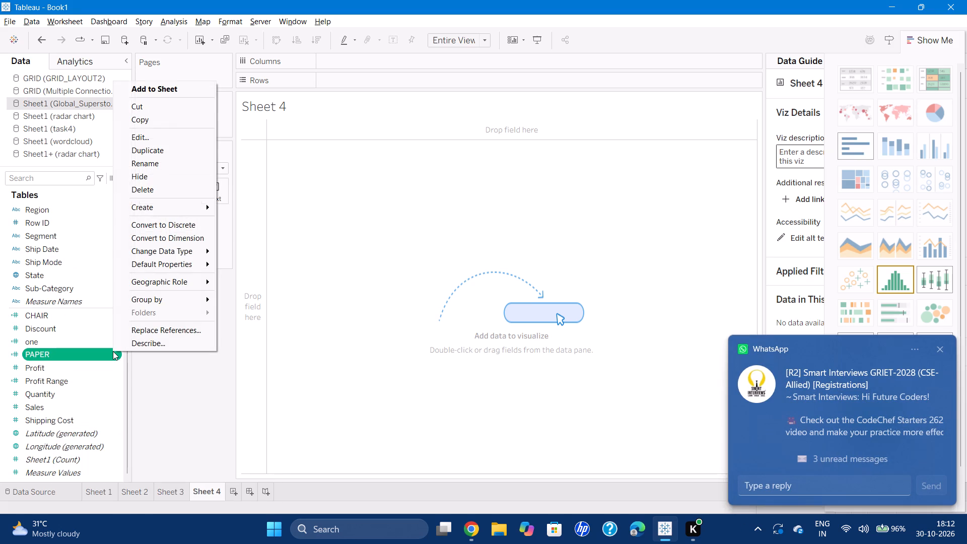
{"action": "left_click", "coordinate": [149, 140]}
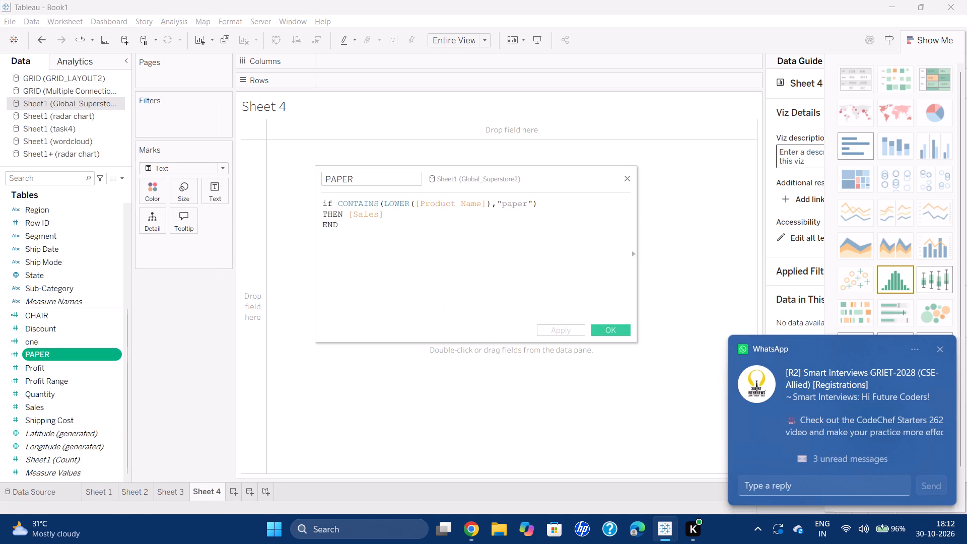
{"action": "left_click", "coordinate": [410, 241]}
{"action": "key", "text": "ctrl+a"}
{"action": "key", "text": "BackSpace"}
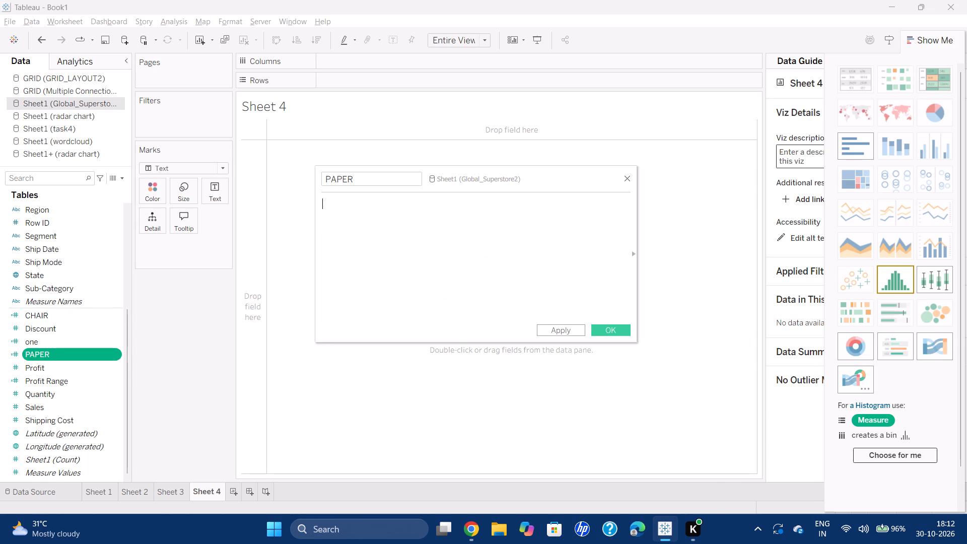
Start the PAPER formula with the condition if CONTAINS(LOWER([Product Name]),"paper").
{"action": "type", "text": "if conta"}
{"action": "key", "text": "Return"}
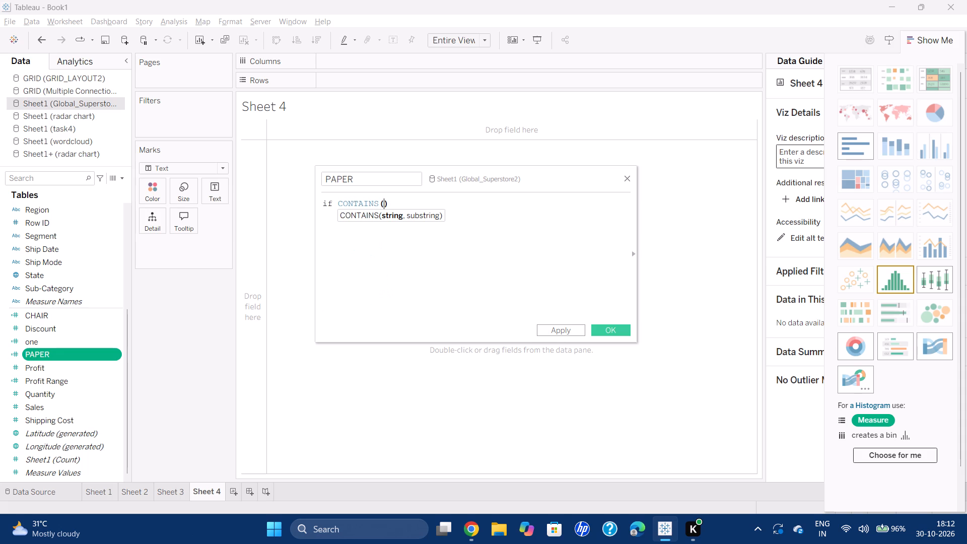
{"action": "type", "text": "low"}
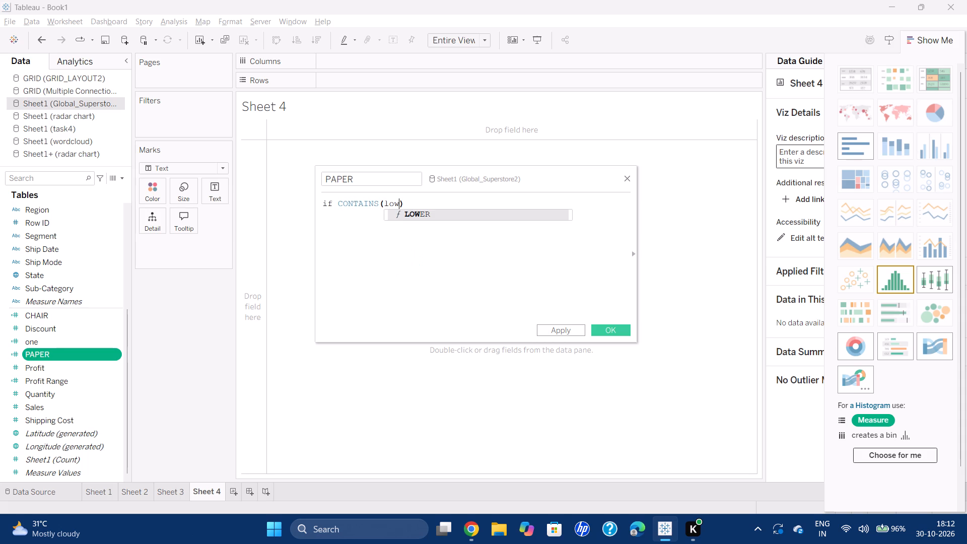
{"action": "key", "text": "Return"}
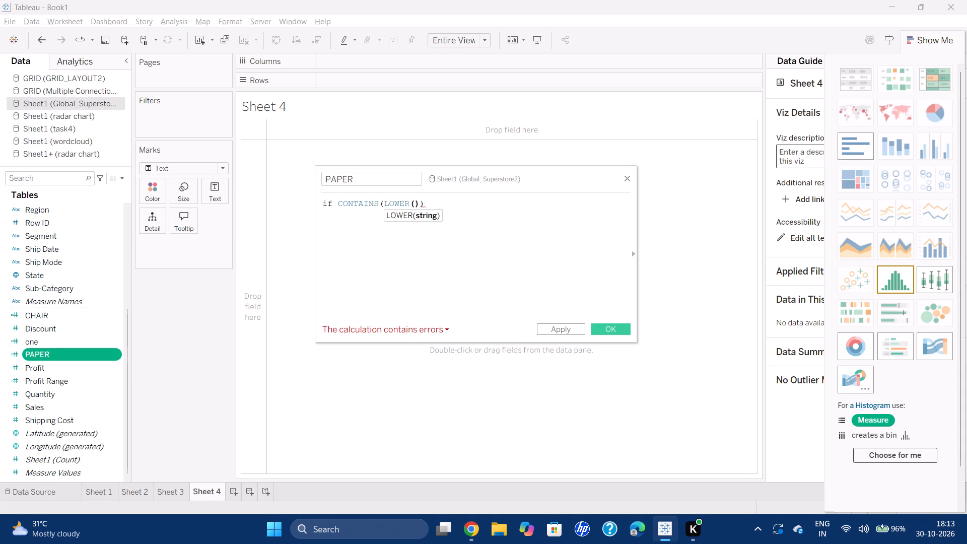
{"action": "type", "text": "[]"}
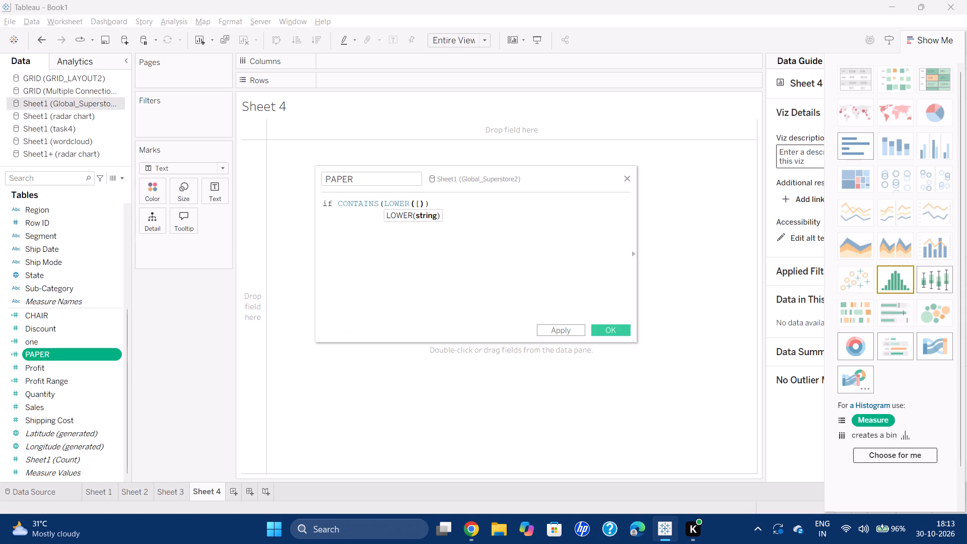
{"action": "key", "text": "Left"}
{"action": "type", "text": "pro"}
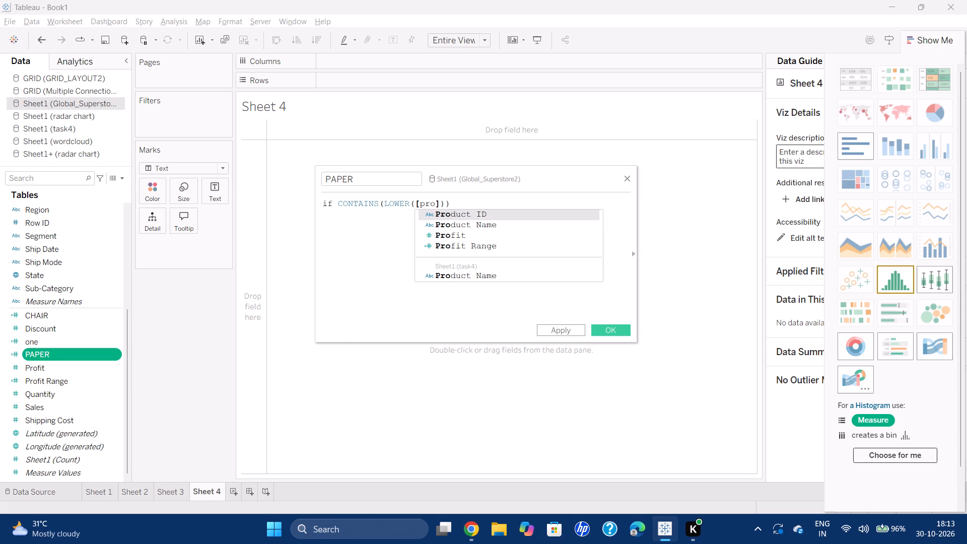
{"action": "key", "text": "Down"}
{"action": "key", "text": "Return"}
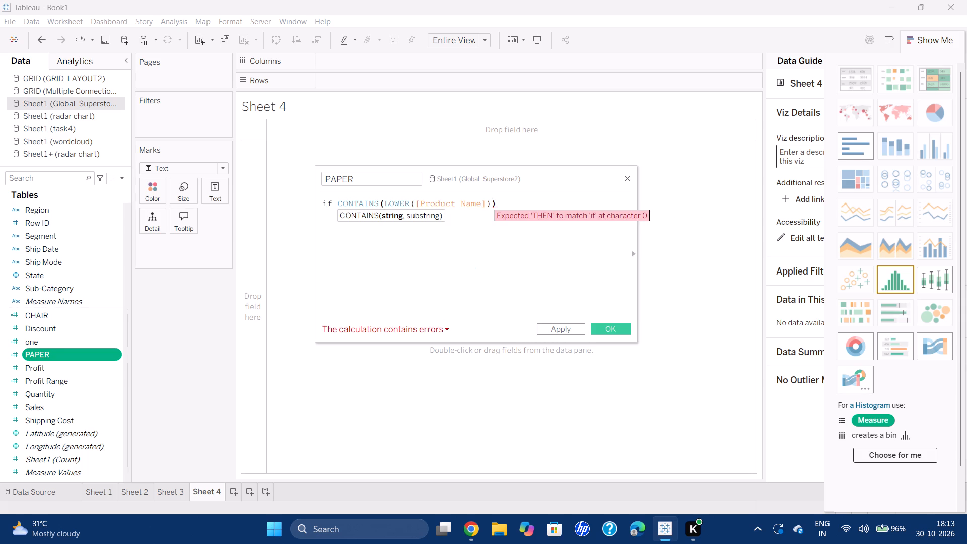
{"action": "key", "text": "comma"}
{"action": "type", "text": "\"\""}
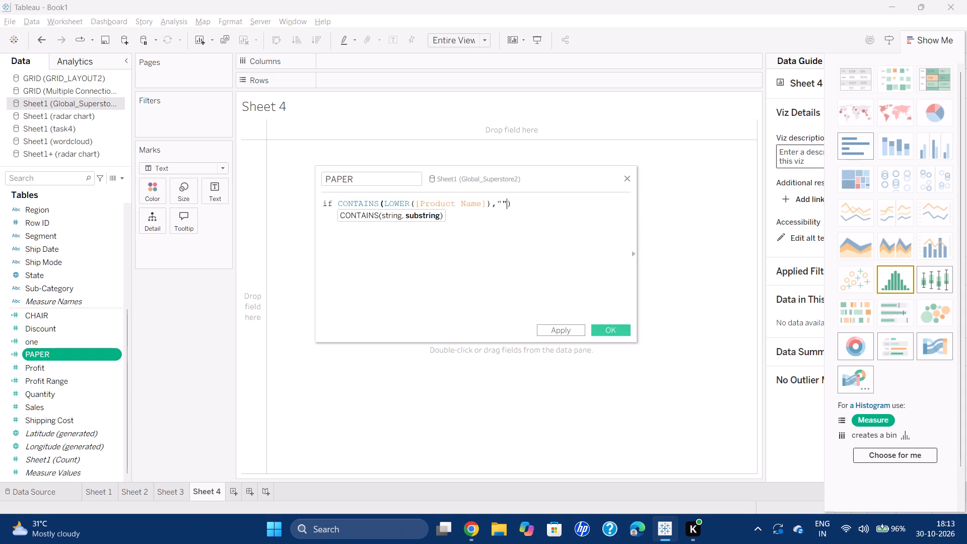
{"action": "key", "text": "Left"}
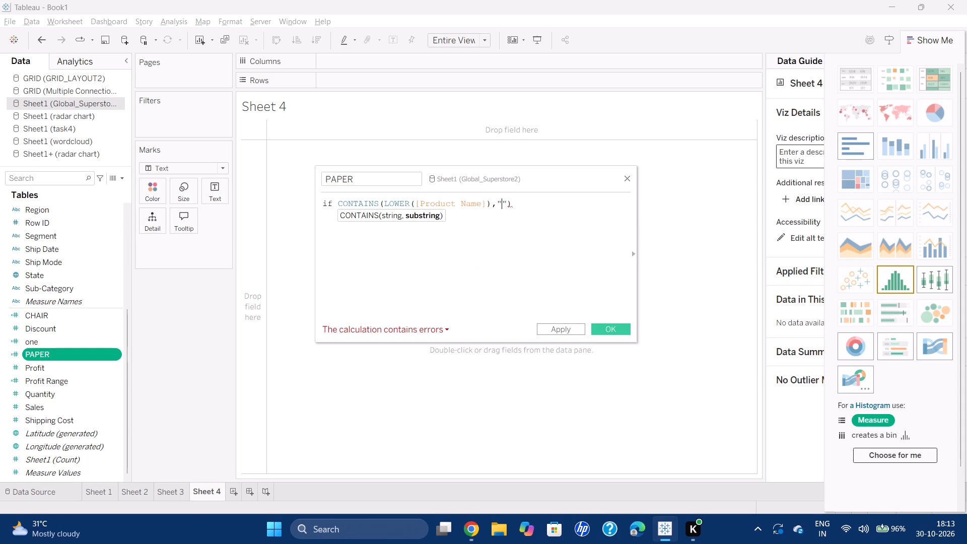
{"action": "type", "text": "paper"}
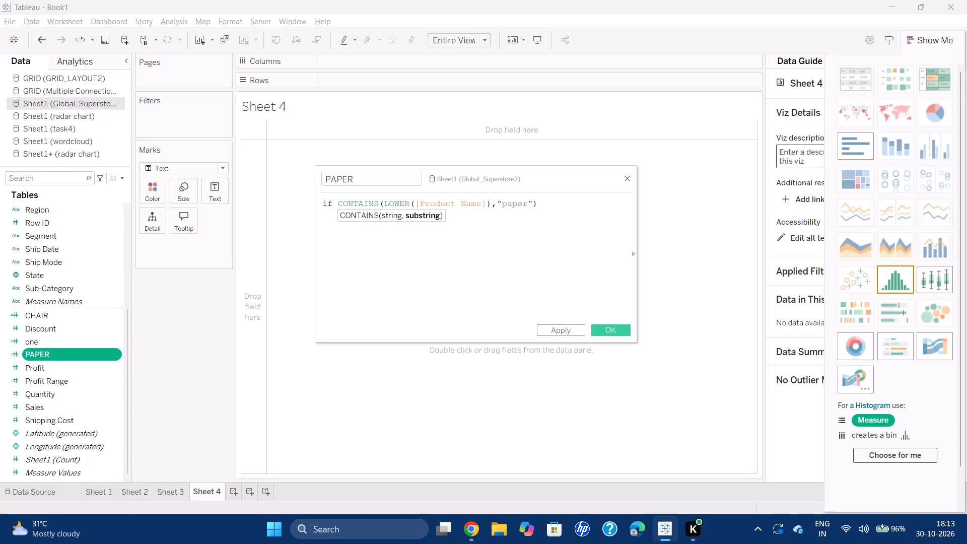
Complete the PAPER formula with THEN -[Sales] and END, change the opening if to uppercase IF, and save the field.
{"action": "left_click", "coordinate": [557, 211]}
{"action": "key", "text": "Return"}
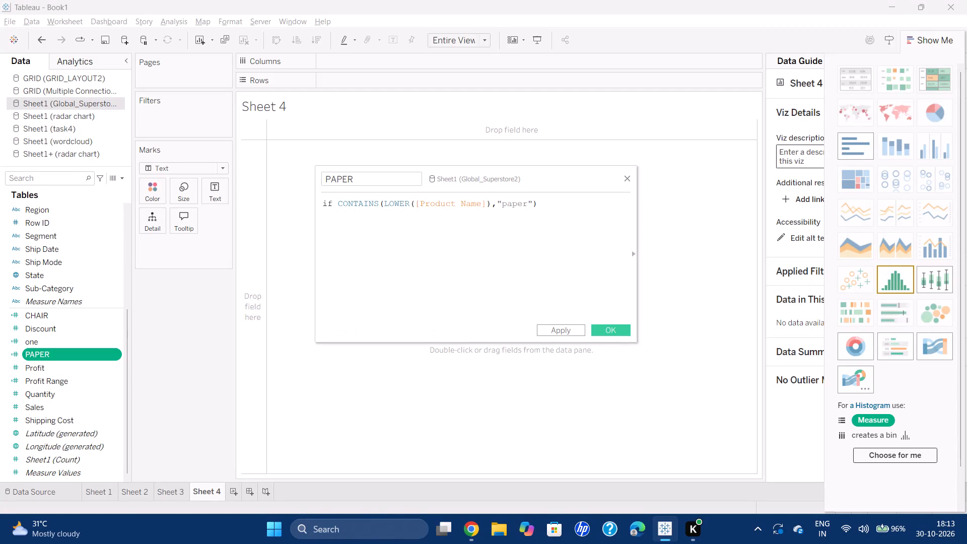
{"action": "type", "text": "the"}
{"action": "key", "text": "Return"}
{"action": "left_click", "coordinate": [333, 201]}
{"action": "key", "text": "BackSpace"}
{"action": "key", "text": "BackSpace"}
{"action": "key", "text": "i"}
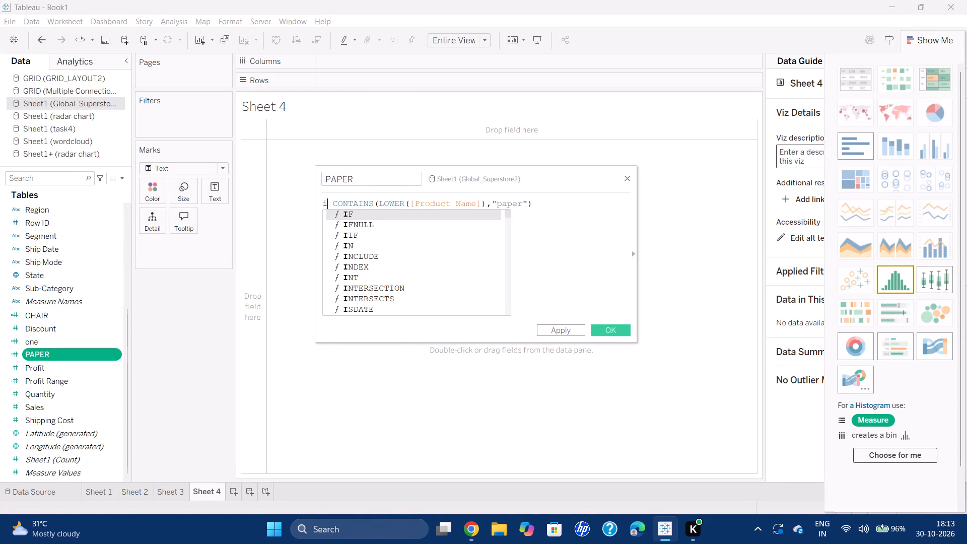
{"action": "key", "text": "Return"}
{"action": "left_click", "coordinate": [415, 211]}
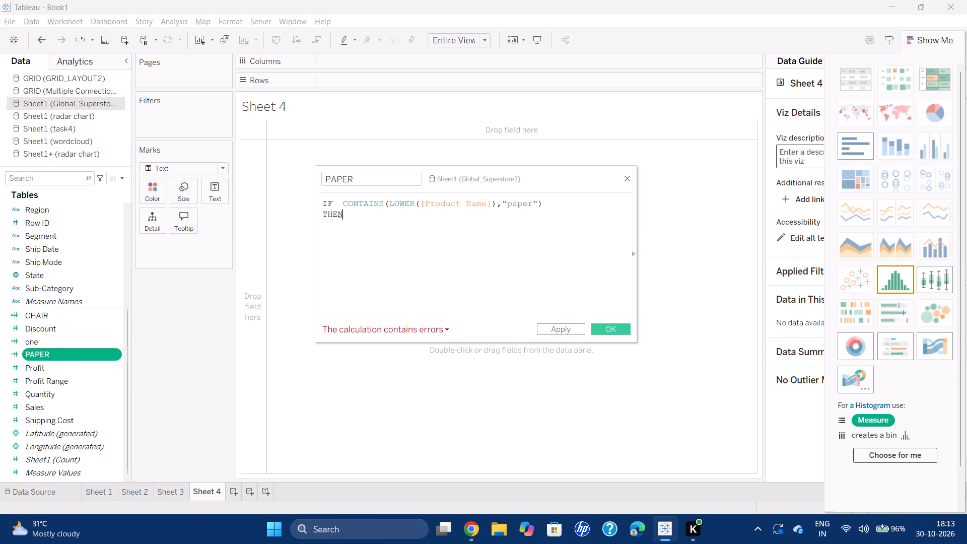
{"action": "key", "text": "space"}
{"action": "type", "text": "-[]"}
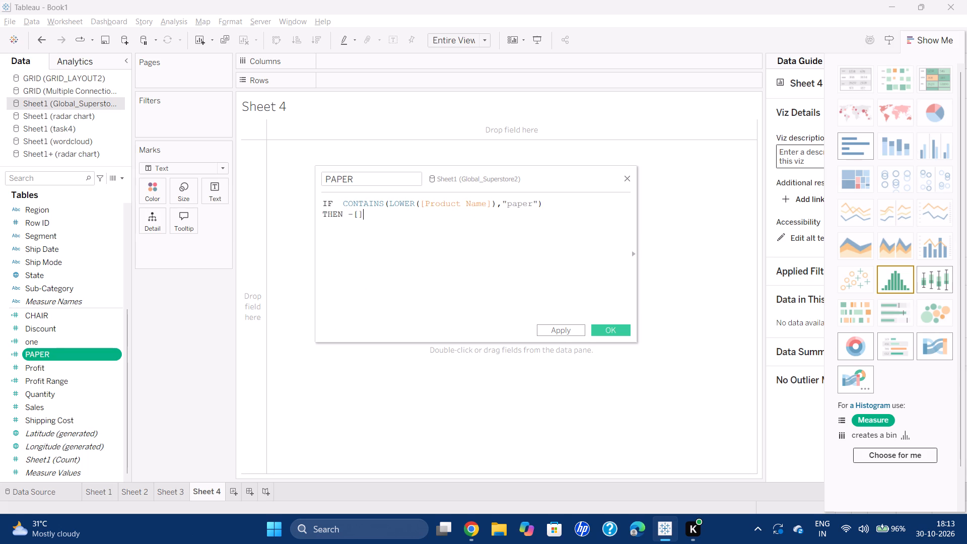
{"action": "key", "text": "Left"}
{"action": "type", "text": "sal"}
{"action": "key", "text": "Return"}
{"action": "key", "text": "Return"}
{"action": "type", "text": "end"}
{"action": "key", "text": "Return"}
{"action": "left_click", "coordinate": [605, 327]}
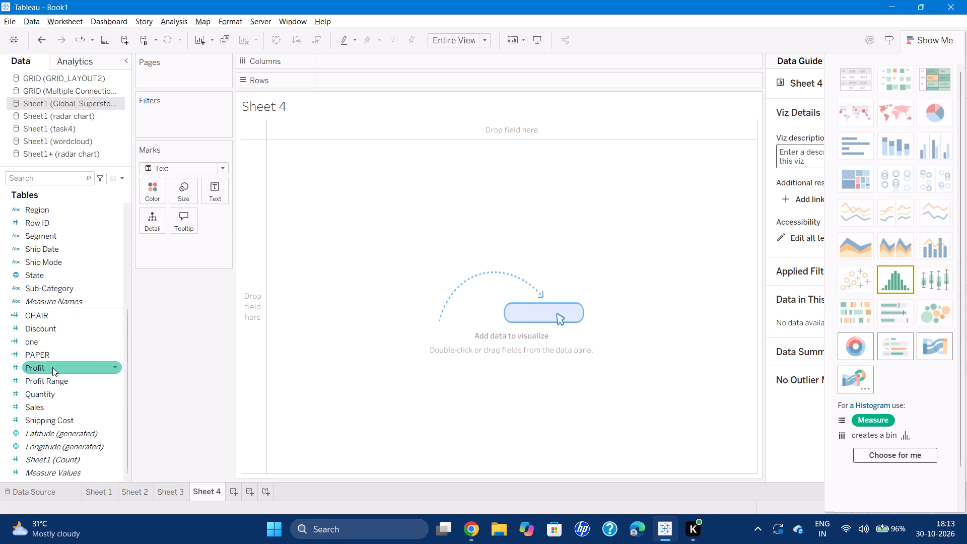
Add the PAPER and CHAIR fields to Columns on Sheet 4.
{"action": "left_click_drag", "start_coordinate": [64, 356], "coordinate": [366, 67]}
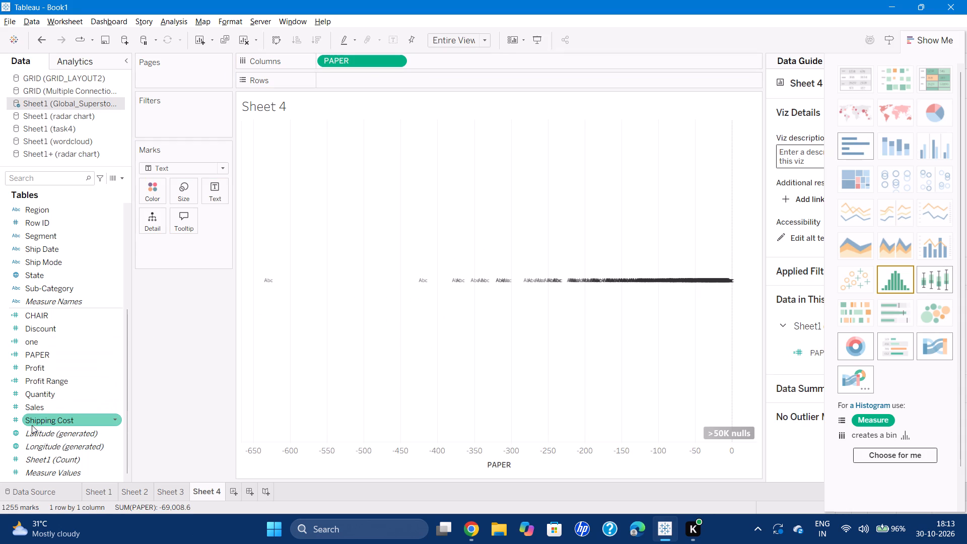
{"action": "scroll", "coordinate": [32, 425], "scroll_direction": "down", "scroll_amount": 1}
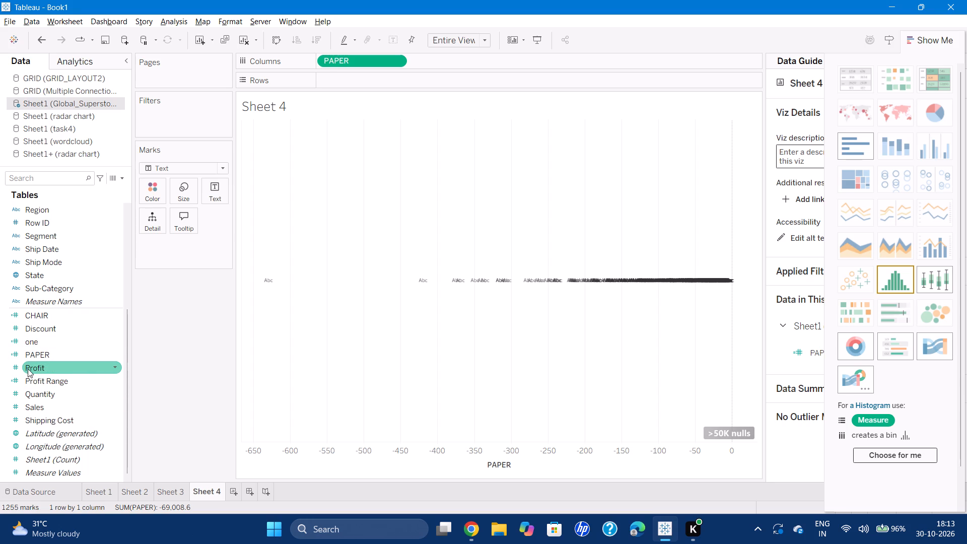
{"action": "left_click_drag", "start_coordinate": [44, 319], "coordinate": [445, 69]}
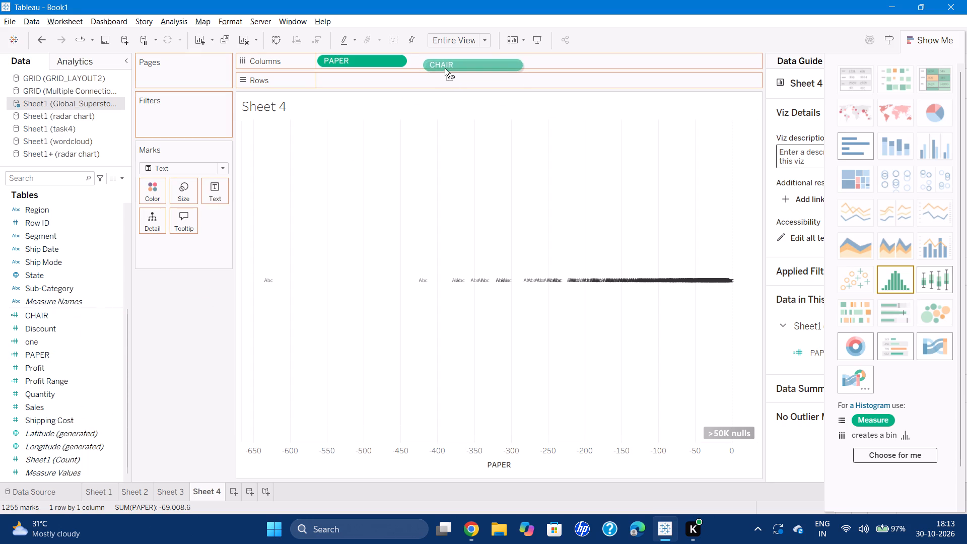
{"action": "left_click_drag", "start_coordinate": [445, 69], "coordinate": [443, 68]}
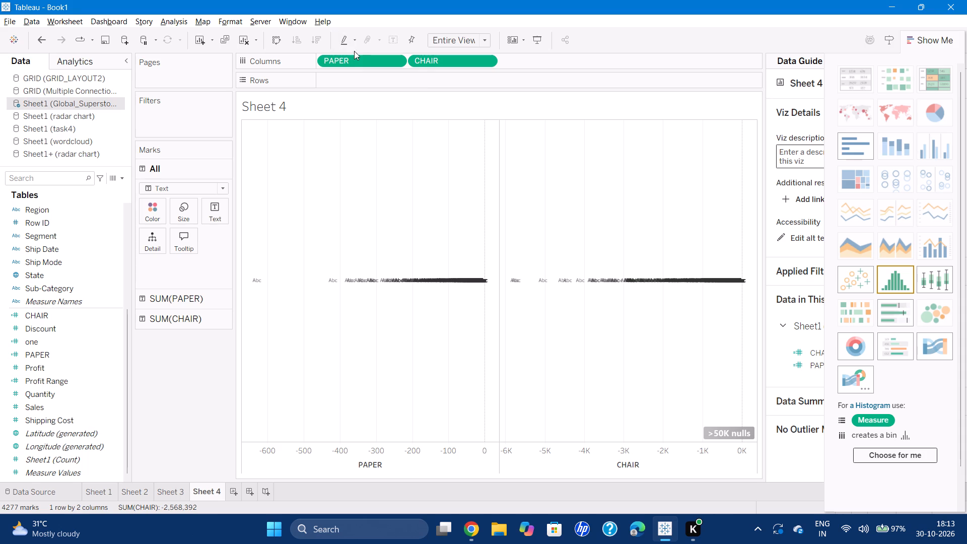
Move PAPER and CHAIR from Columns to Rows, with PAPER first.
{"action": "left_click_drag", "start_coordinate": [346, 58], "coordinate": [346, 79]}
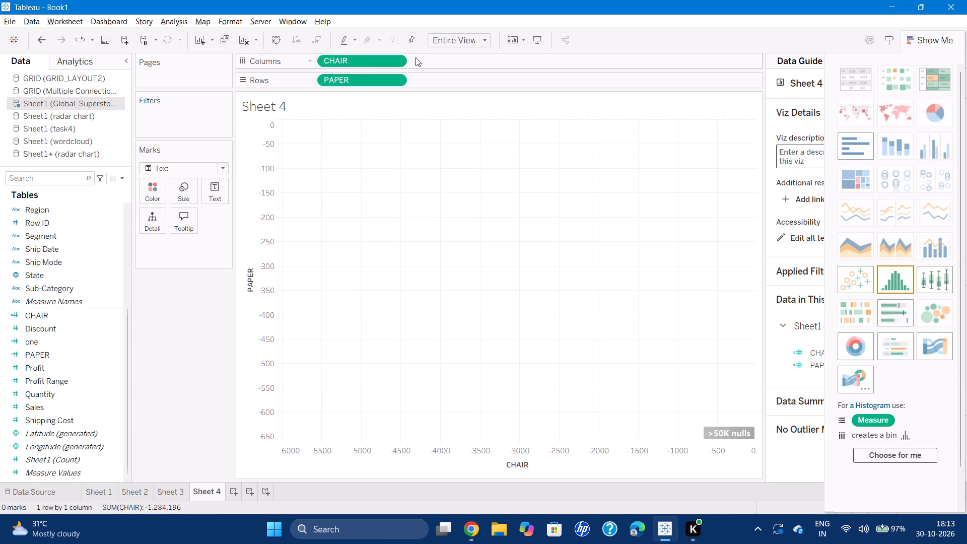
{"action": "left_click_drag", "start_coordinate": [377, 62], "coordinate": [473, 85]}
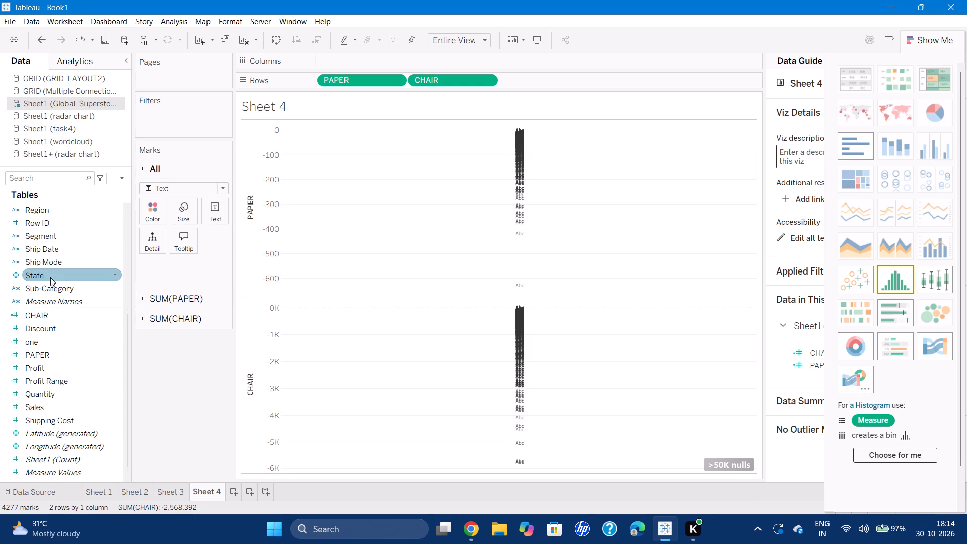
Check the Back-to-Back Bar Chart steps in the Chrome notes, then return to Tableau and add Region to Columns.
{"action": "scroll", "coordinate": [50, 277], "scroll_direction": "up", "scroll_amount": 2}
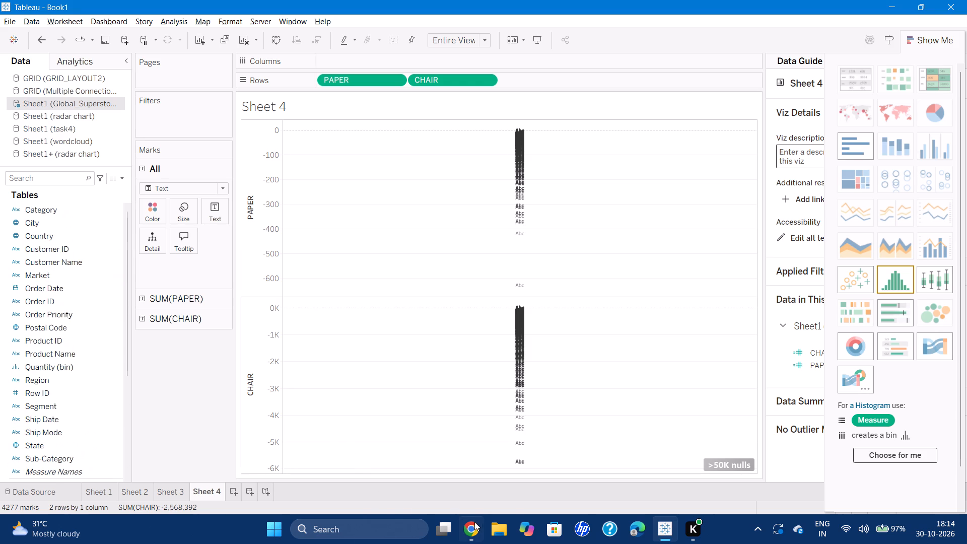
{"action": "left_click", "coordinate": [477, 523]}
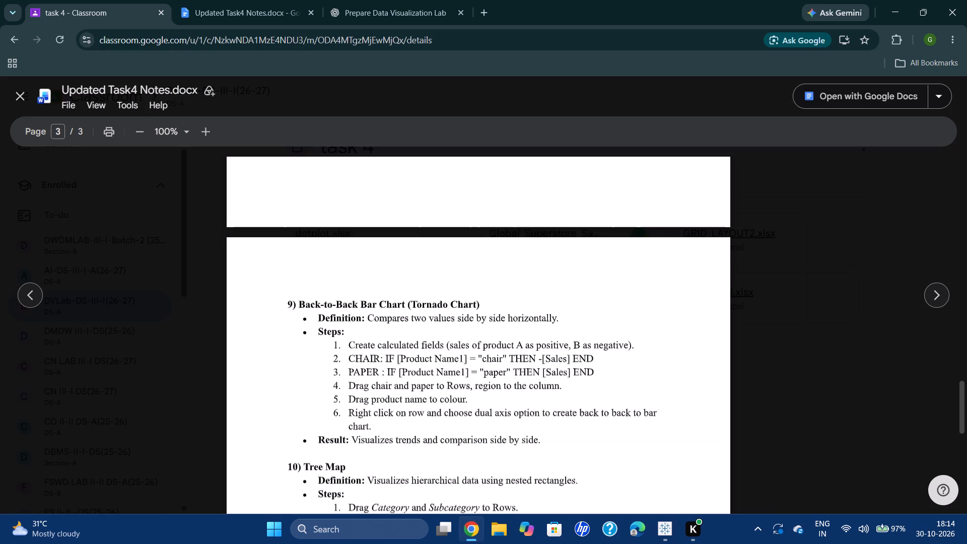
{"action": "left_click", "coordinate": [663, 530]}
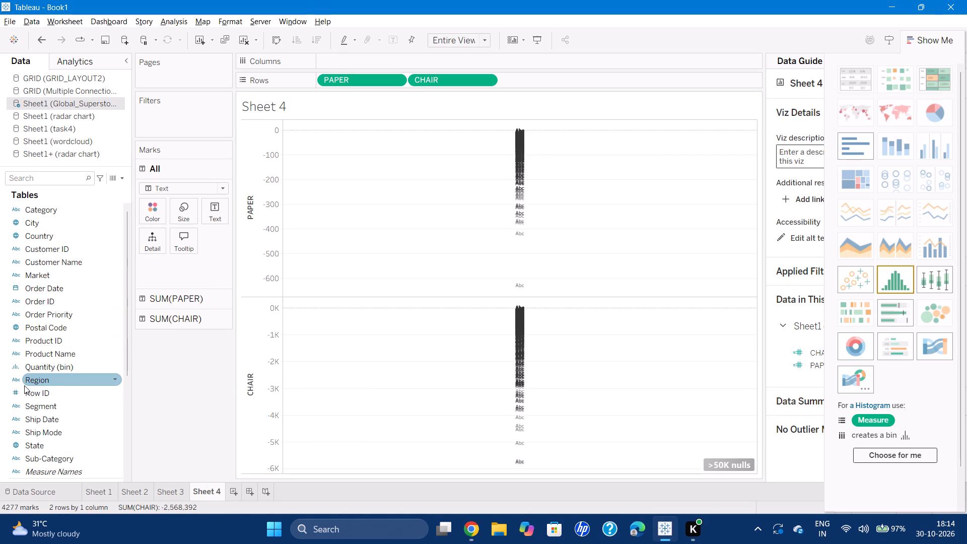
{"action": "left_click_drag", "start_coordinate": [42, 379], "coordinate": [346, 106]}
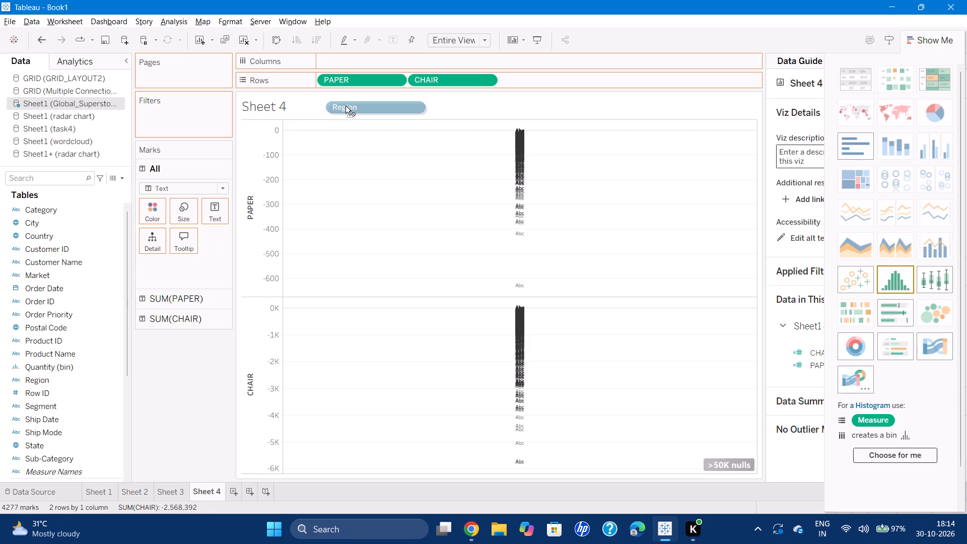
{"action": "left_click_drag", "start_coordinate": [346, 106], "coordinate": [348, 61]}
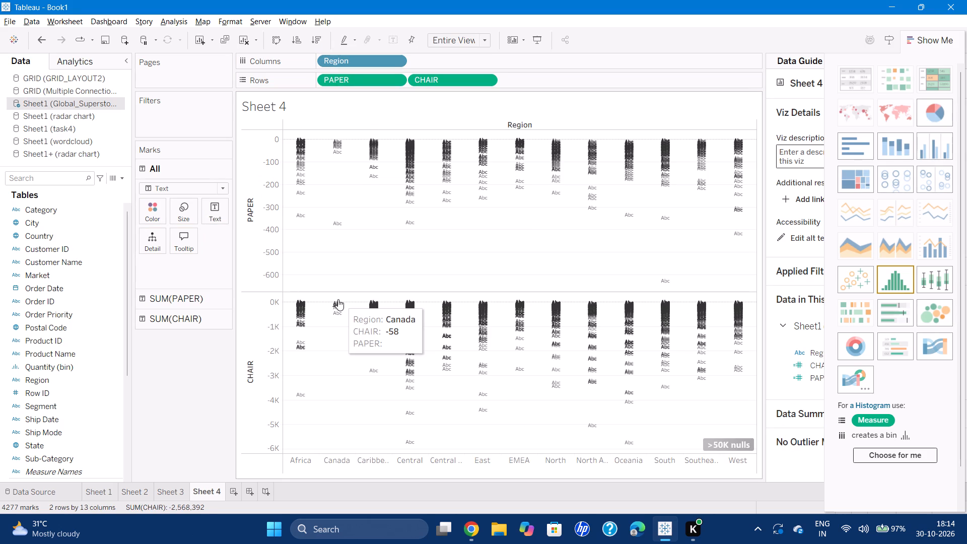
Reorder the Rows fields so that CHAIR comes before PAPER.
{"action": "left_click_drag", "start_coordinate": [437, 83], "coordinate": [319, 79]}
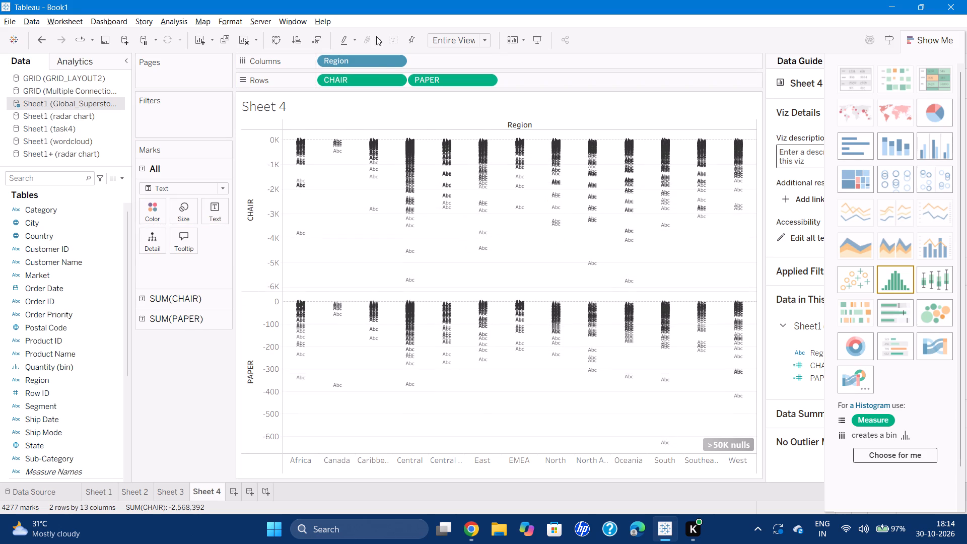
Change the mark type for all measures on Sheet 4 from Text to Bar.
{"action": "left_click", "coordinate": [184, 184]}
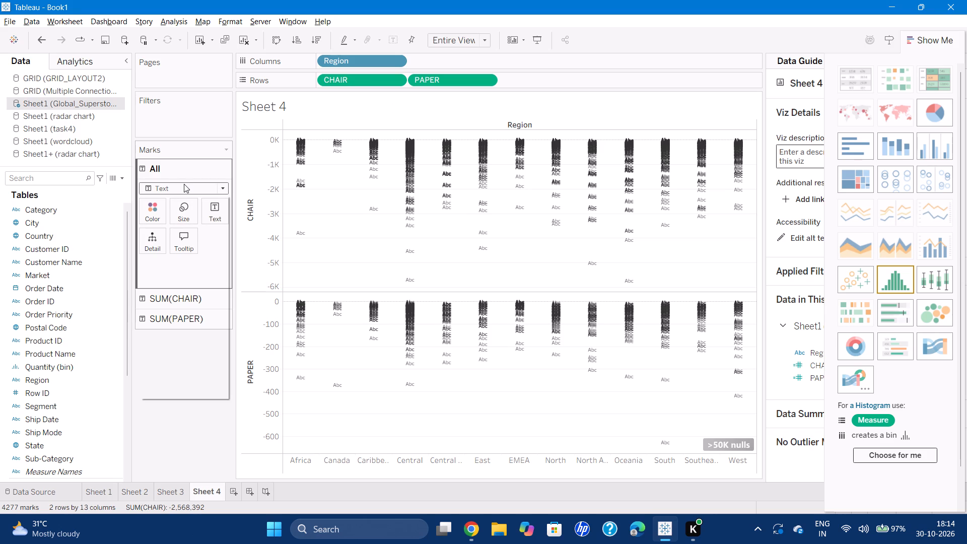
{"action": "left_click", "coordinate": [163, 208]}
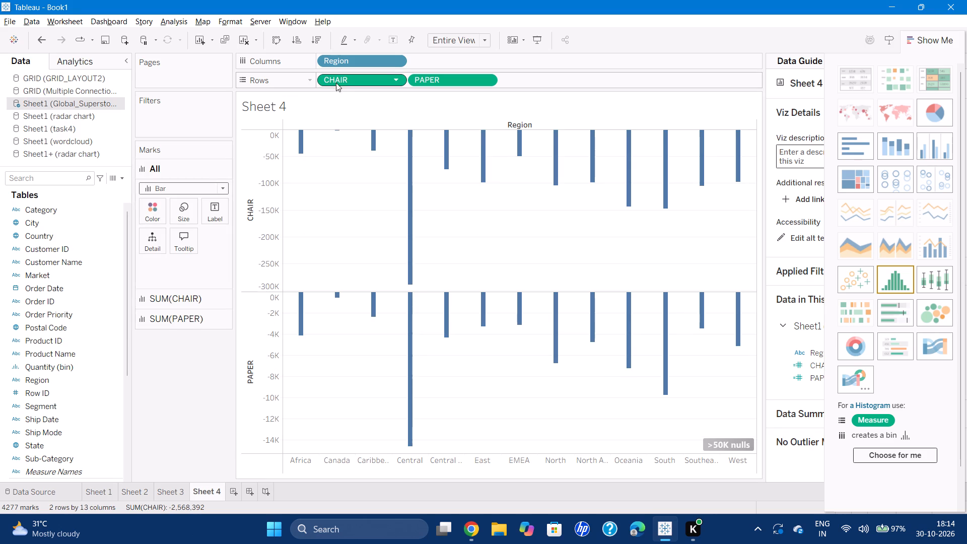
Reorder the Rows fields so that PAPER comes before CHAIR.
{"action": "left_click_drag", "start_coordinate": [343, 81], "coordinate": [467, 81]}
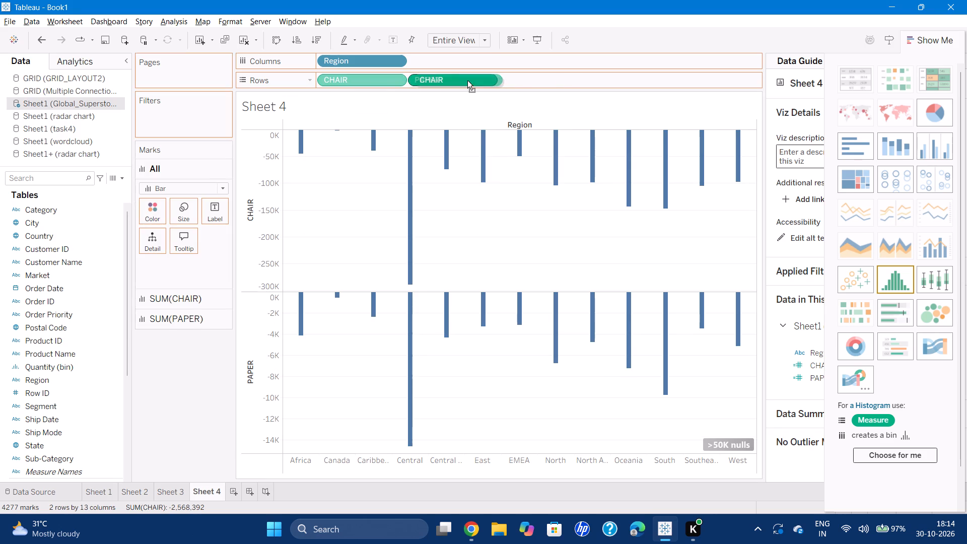
{"action": "left_click_drag", "start_coordinate": [467, 81], "coordinate": [527, 82]}
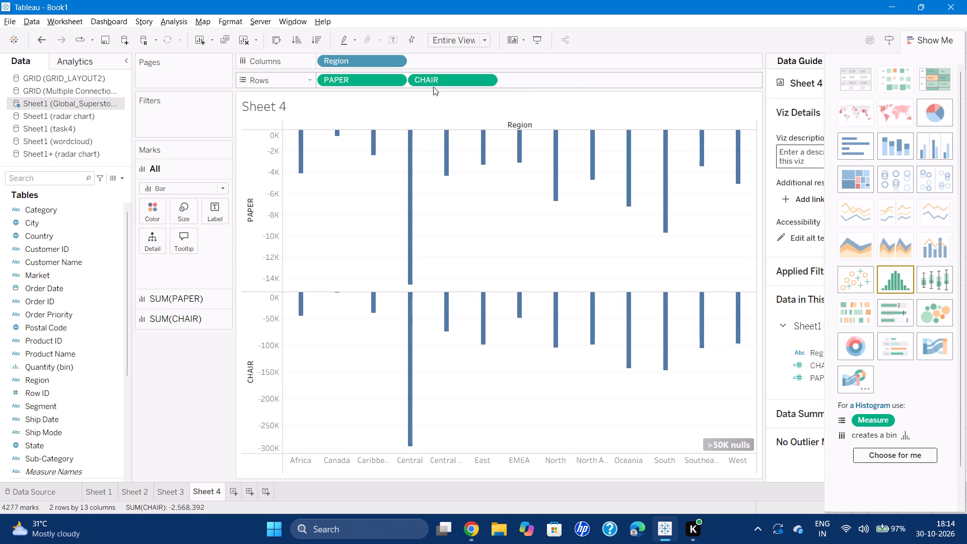
Edit the PAPER calculated field to return [Sales] as positive by removing the minus sign after THEN.
{"action": "left_click", "coordinate": [394, 79]}
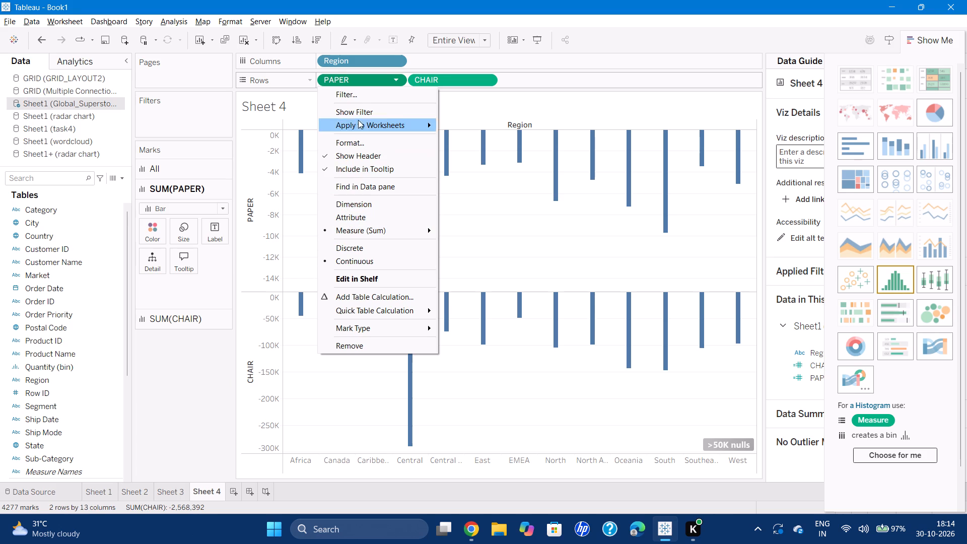
{"action": "left_click", "coordinate": [271, 394]}
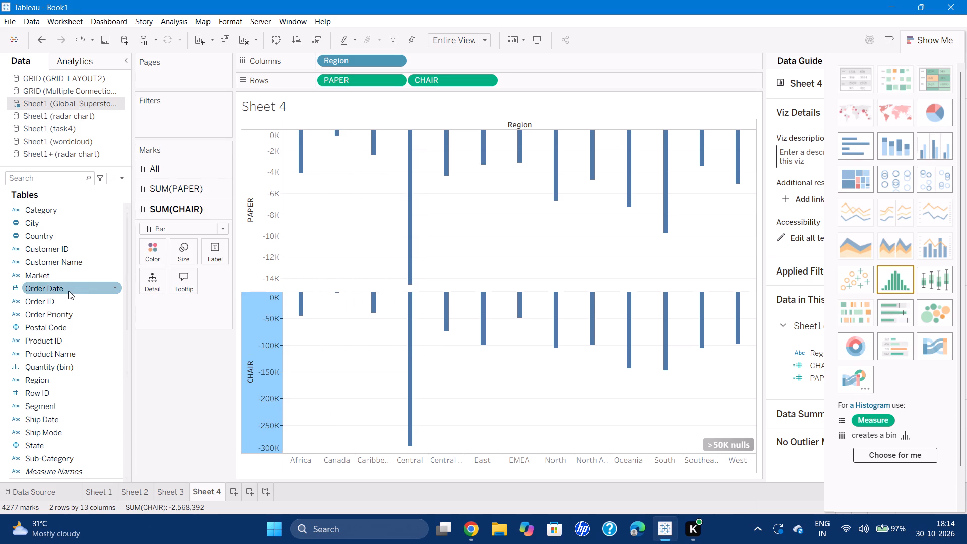
{"action": "scroll", "coordinate": [60, 370], "scroll_direction": "down", "scroll_amount": 3}
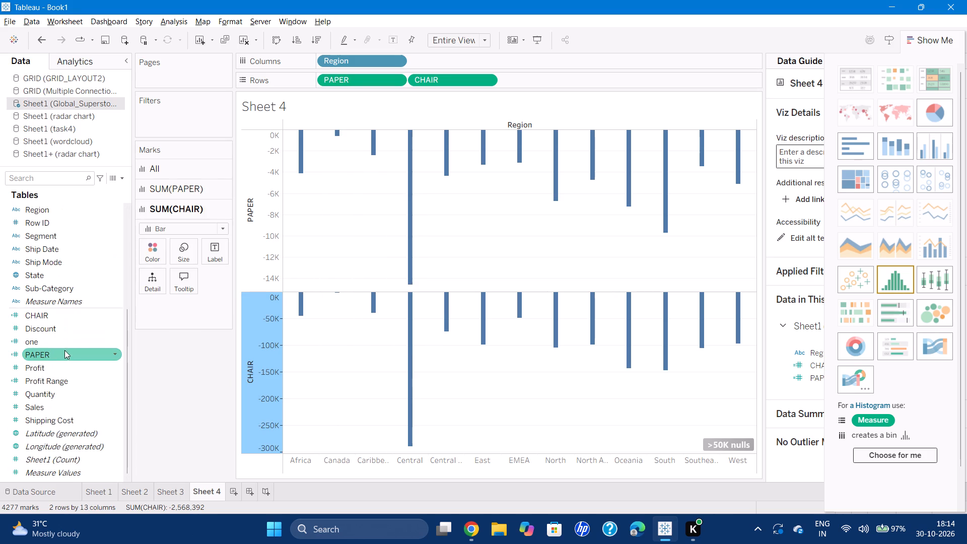
{"action": "left_click", "coordinate": [113, 351]}
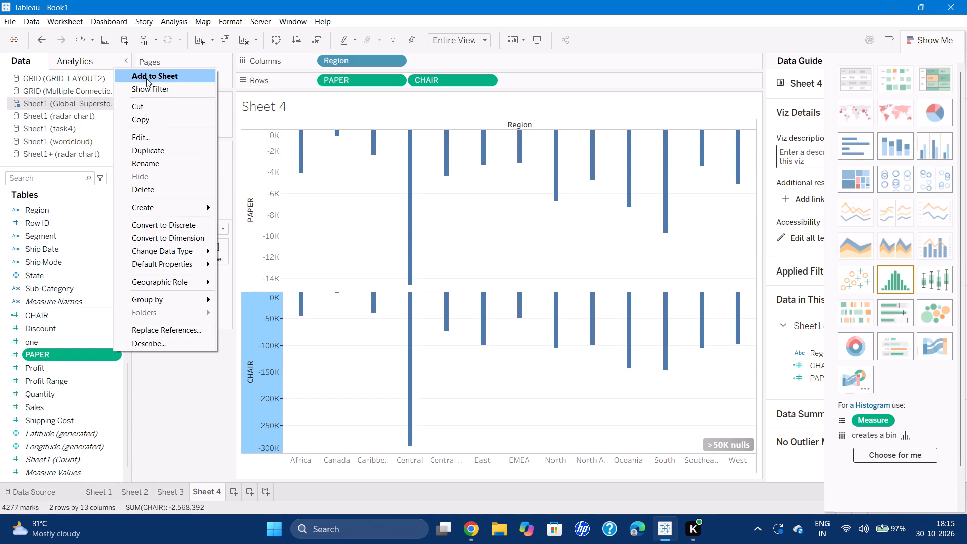
{"action": "left_click", "coordinate": [149, 134]}
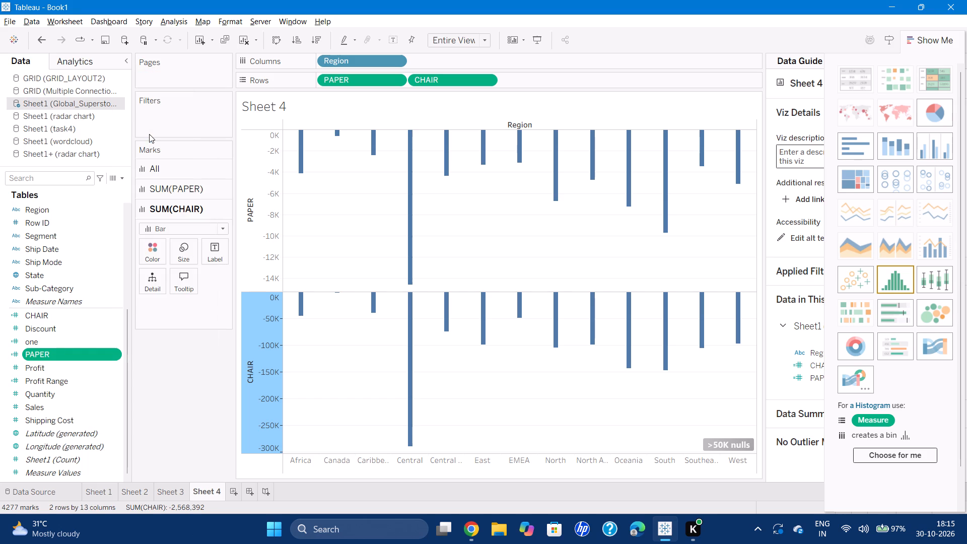
{"action": "left_click", "coordinate": [353, 211]}
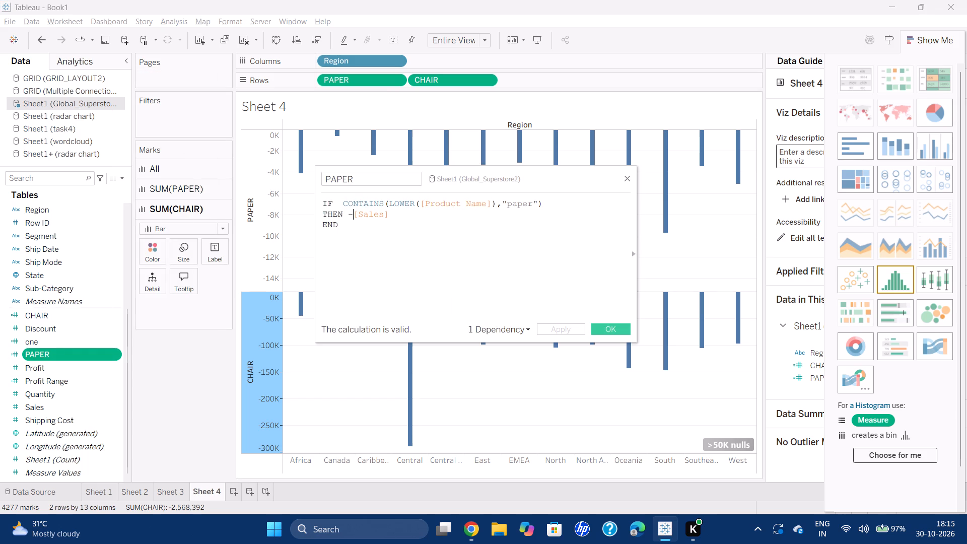
{"action": "key", "text": "BackSpace"}
{"action": "left_click", "coordinate": [604, 333]}
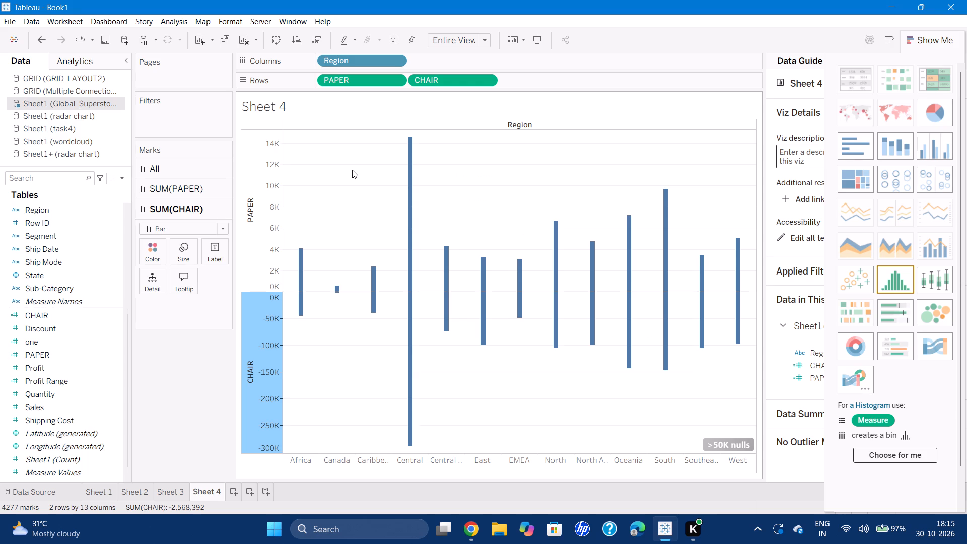
Set the CHAIR field on Rows to Dual Axis, combining it with PAPER.
{"action": "left_click", "coordinate": [487, 80]}
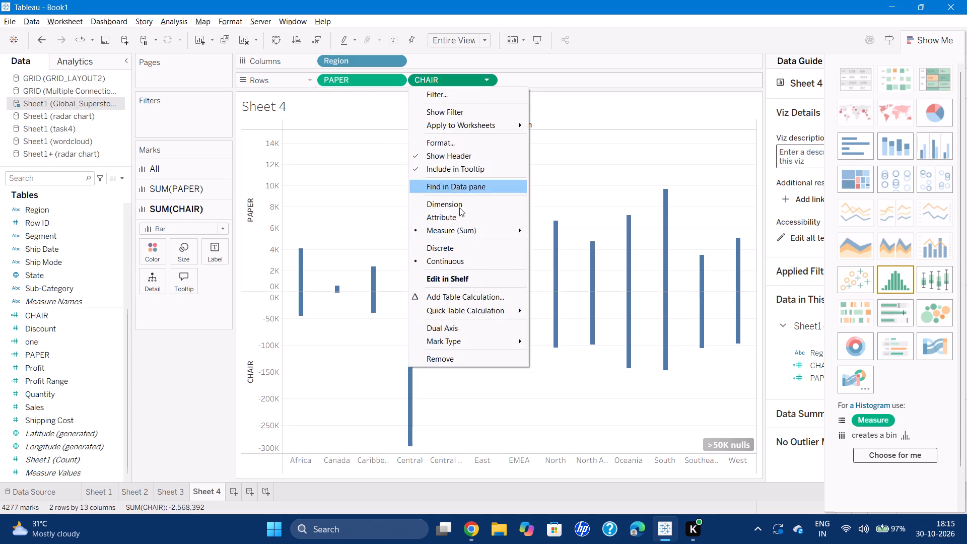
{"action": "left_click", "coordinate": [448, 327]}
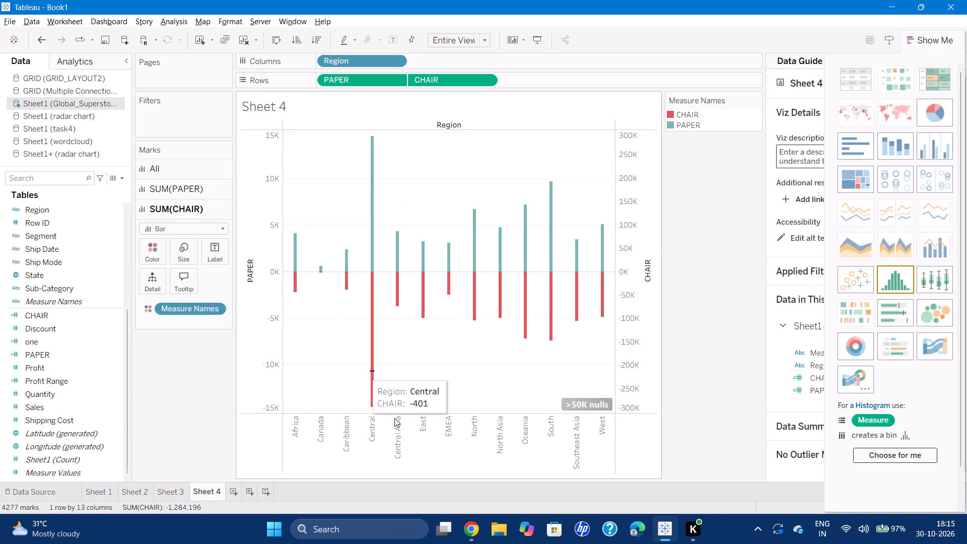
Check the Back-to-Back Bar Chart and Tree Map steps in the Chrome notes, then return to Tableau.
{"action": "left_click", "coordinate": [472, 541]}
{"action": "scroll", "coordinate": [337, 312], "scroll_direction": "down", "scroll_amount": 4}
{"action": "scroll", "coordinate": [337, 312], "scroll_direction": "up", "scroll_amount": 3}
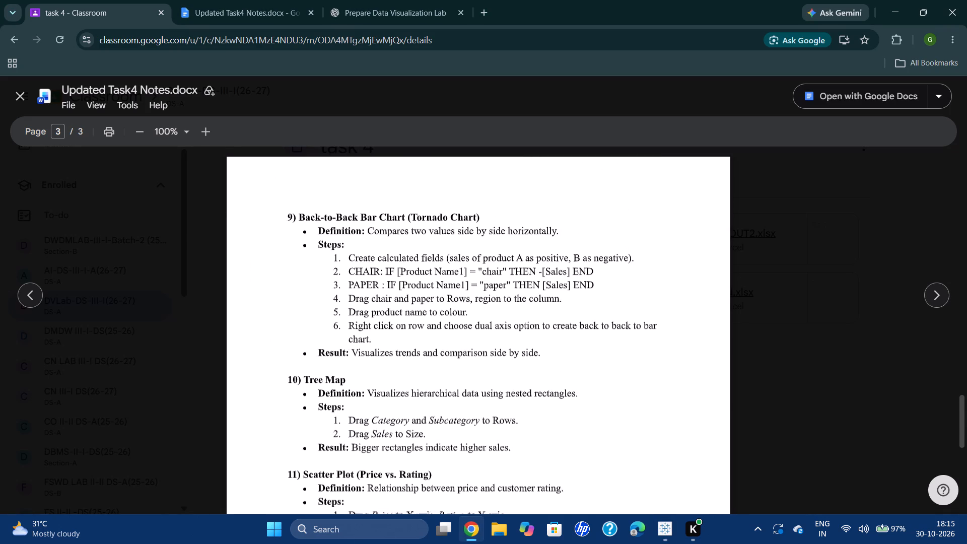
{"action": "scroll", "coordinate": [337, 312], "scroll_direction": "down", "scroll_amount": 1}
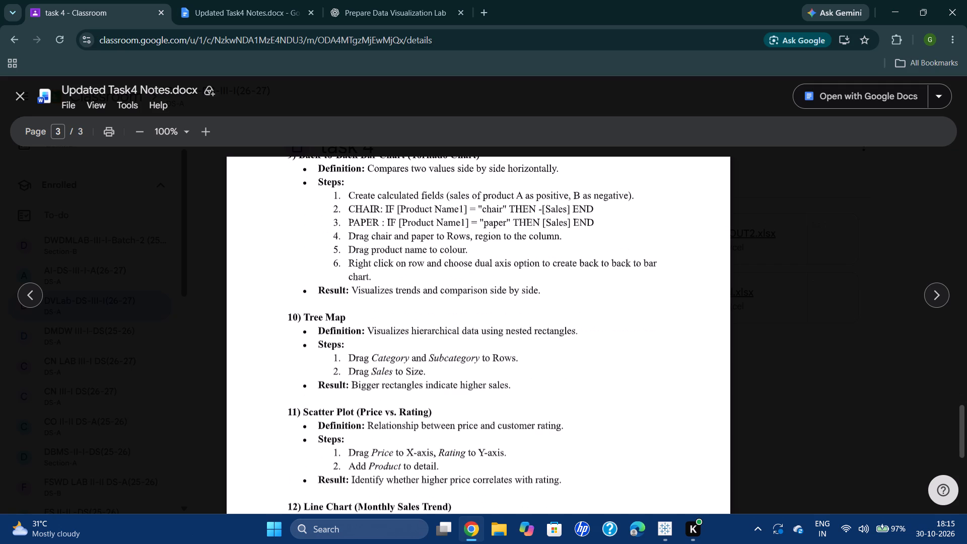
{"action": "left_click", "coordinate": [674, 535]}
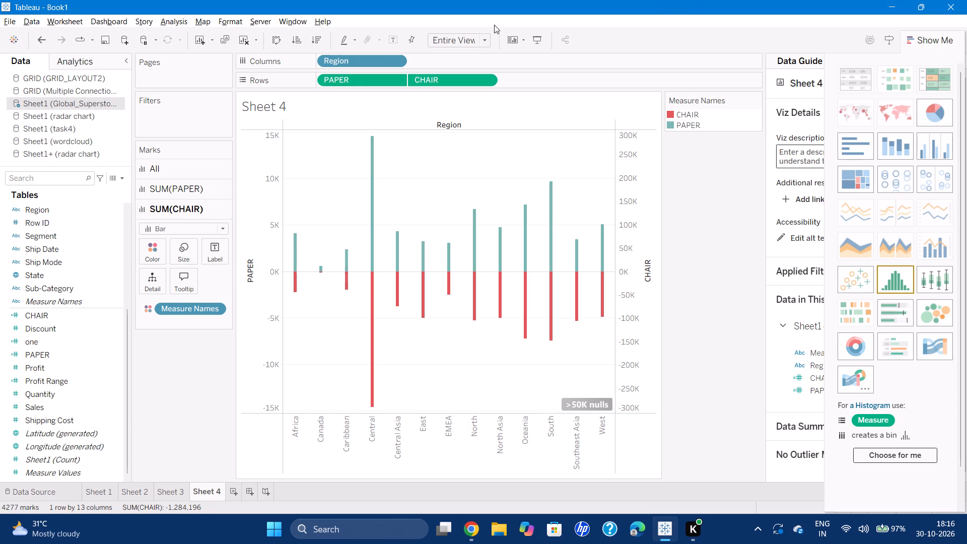
Clear Sheet 4 by removing Region from Columns, PAPER and CHAIR from Rows, and Measure Names from Marks.
{"action": "left_click_drag", "start_coordinate": [356, 61], "coordinate": [59, 248]}
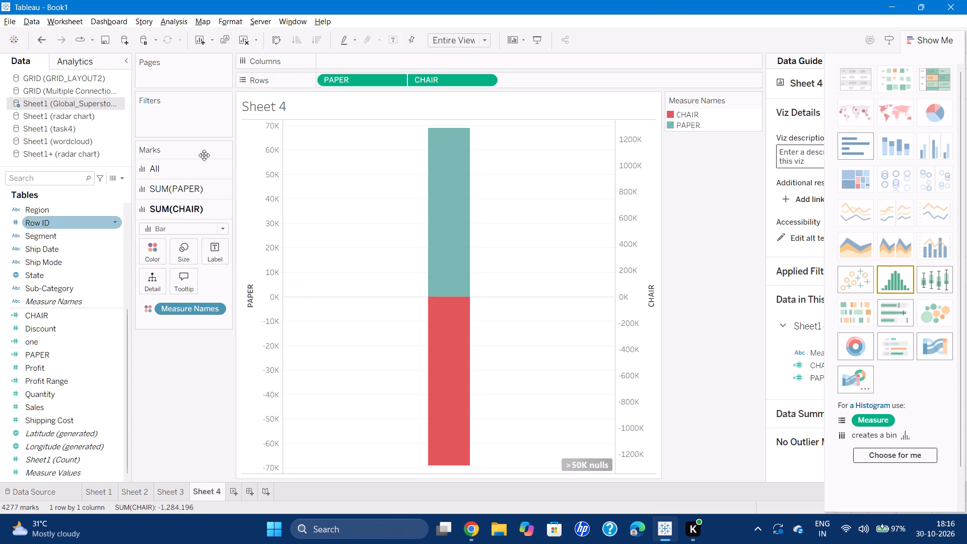
{"action": "left_click_drag", "start_coordinate": [356, 81], "coordinate": [68, 245]}
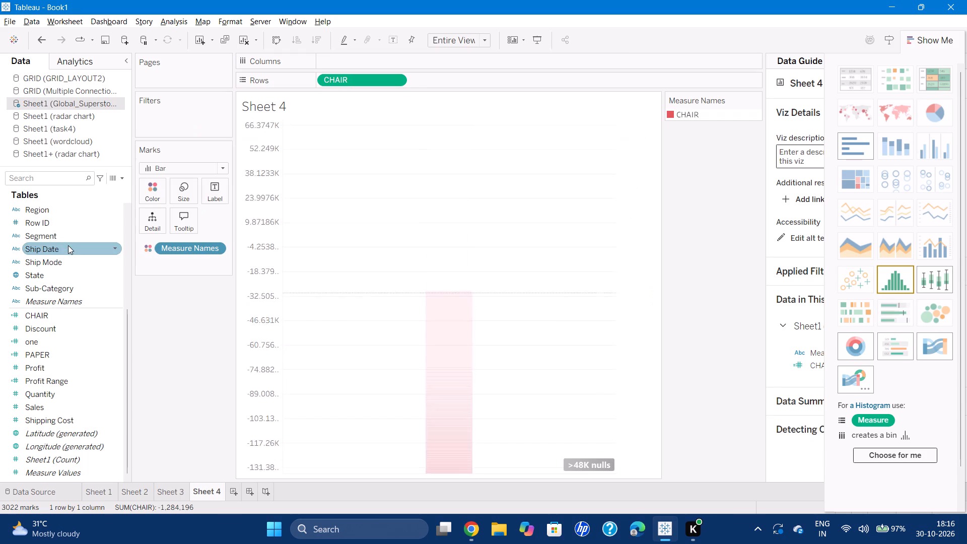
{"action": "left_click_drag", "start_coordinate": [341, 78], "coordinate": [6, 306]}
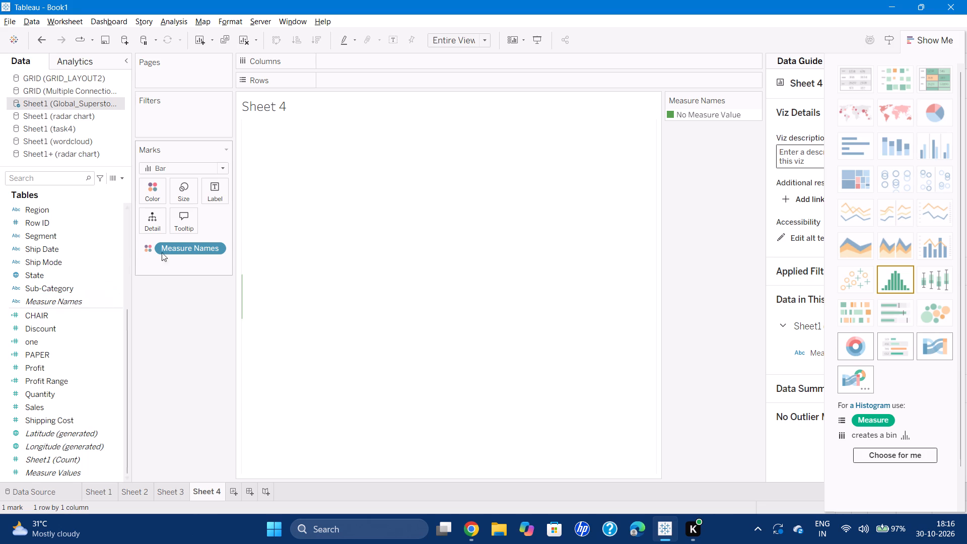
{"action": "left_click_drag", "start_coordinate": [182, 244], "coordinate": [5, 317]}
{"action": "left_click", "coordinate": [482, 525]}
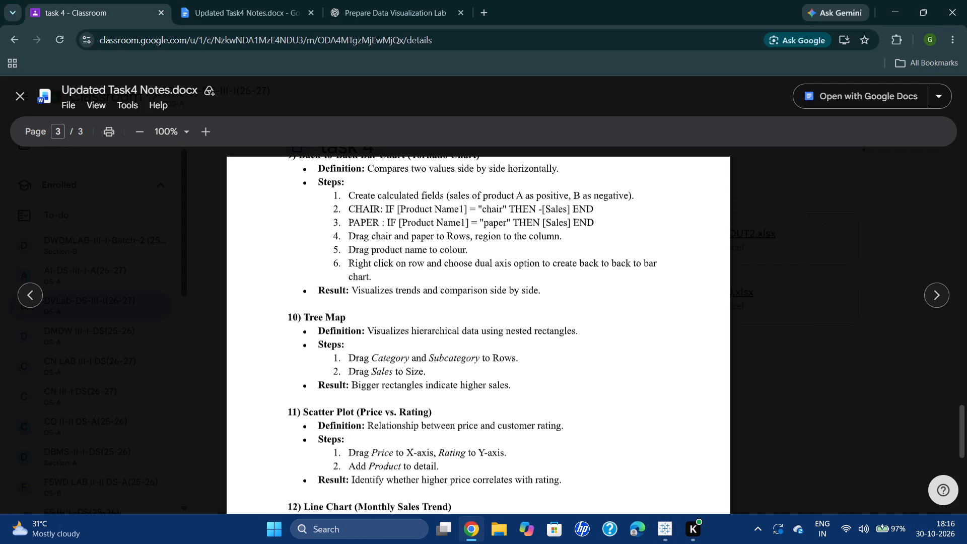
{"action": "scroll", "coordinate": [430, 344], "scroll_direction": "down", "scroll_amount": 4}
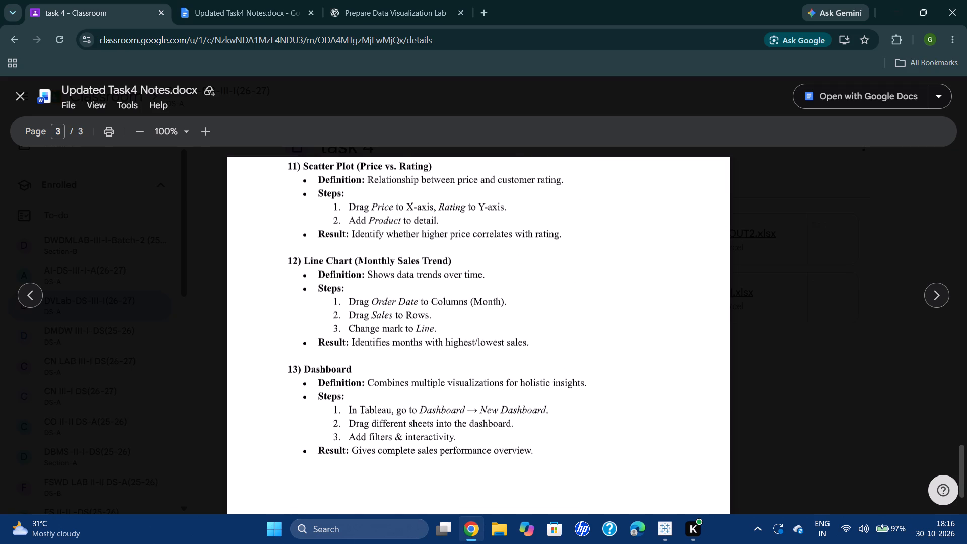
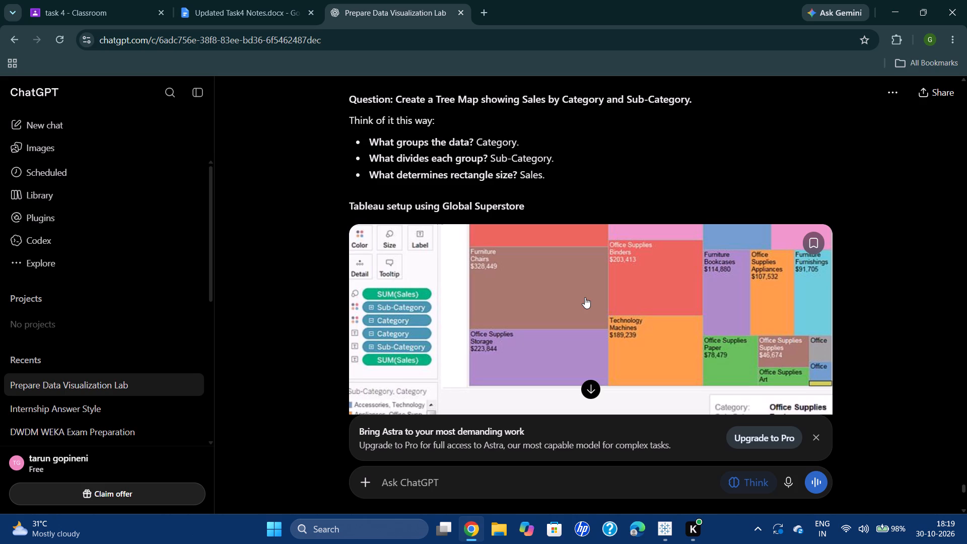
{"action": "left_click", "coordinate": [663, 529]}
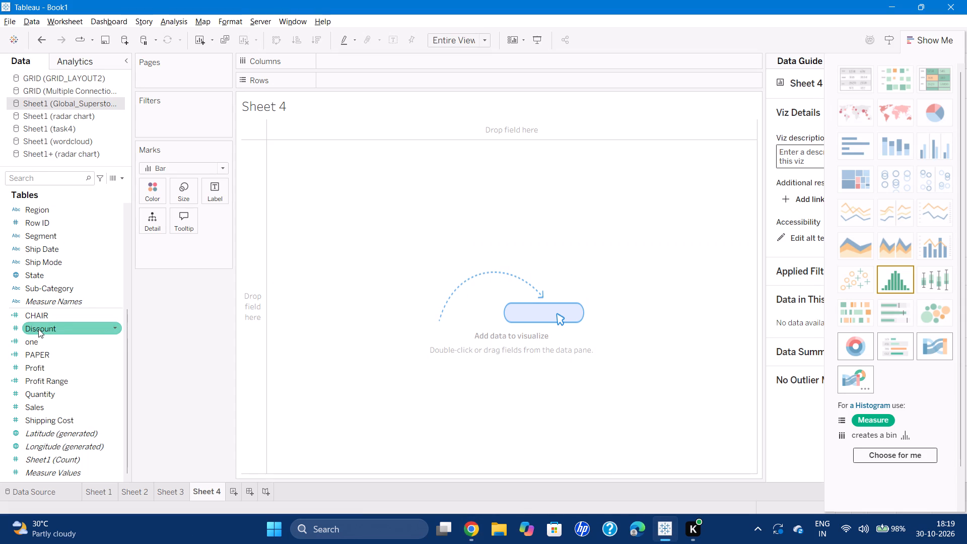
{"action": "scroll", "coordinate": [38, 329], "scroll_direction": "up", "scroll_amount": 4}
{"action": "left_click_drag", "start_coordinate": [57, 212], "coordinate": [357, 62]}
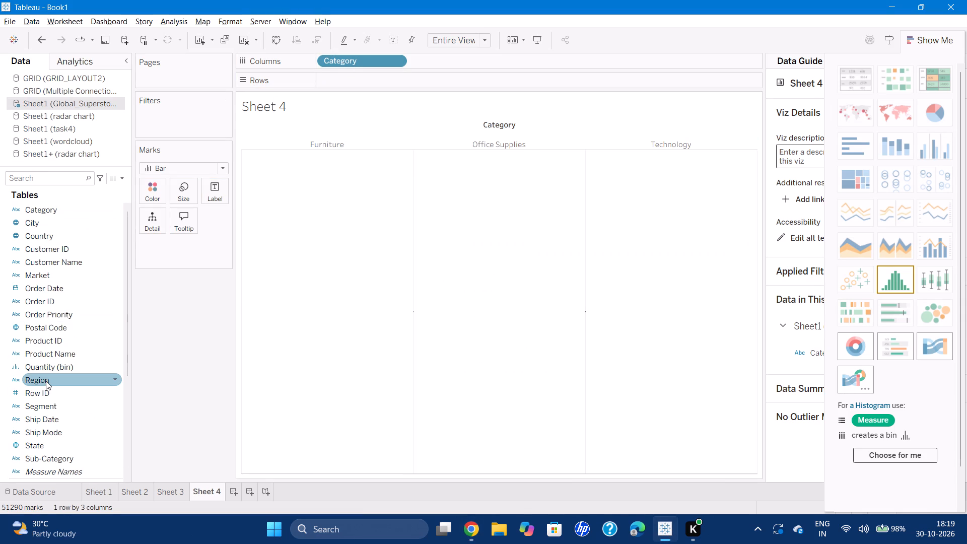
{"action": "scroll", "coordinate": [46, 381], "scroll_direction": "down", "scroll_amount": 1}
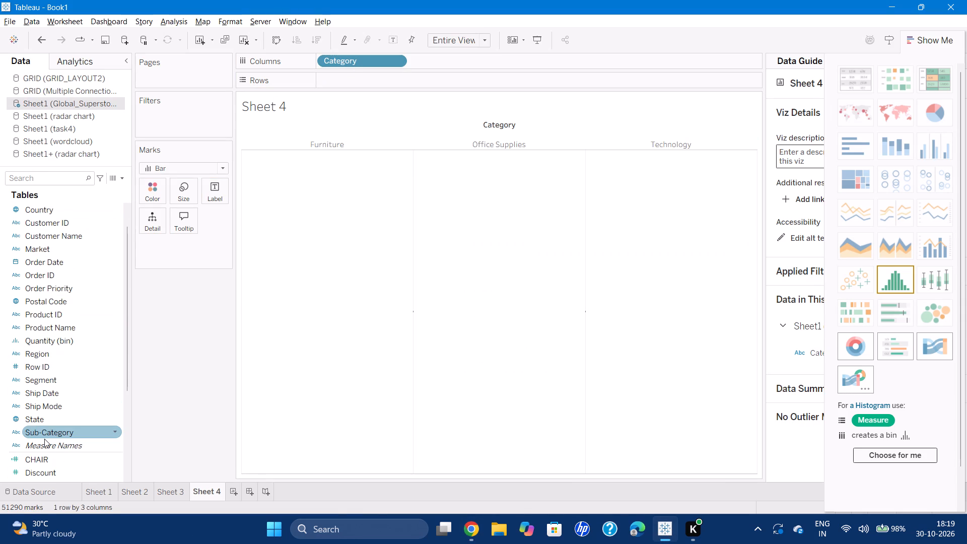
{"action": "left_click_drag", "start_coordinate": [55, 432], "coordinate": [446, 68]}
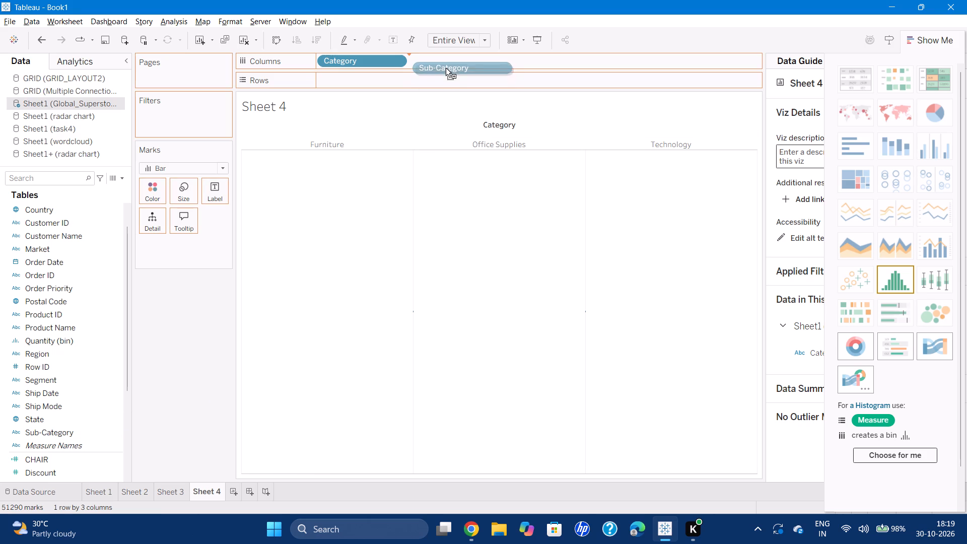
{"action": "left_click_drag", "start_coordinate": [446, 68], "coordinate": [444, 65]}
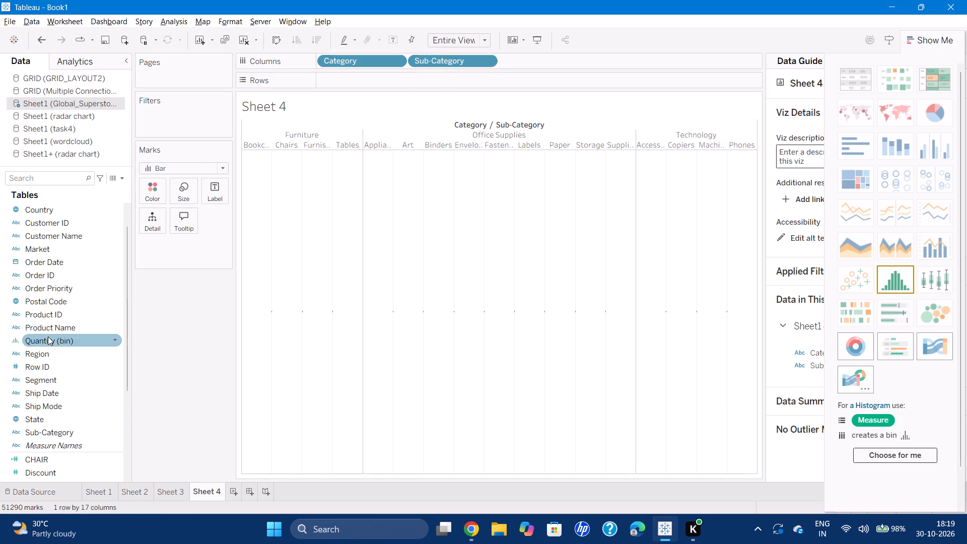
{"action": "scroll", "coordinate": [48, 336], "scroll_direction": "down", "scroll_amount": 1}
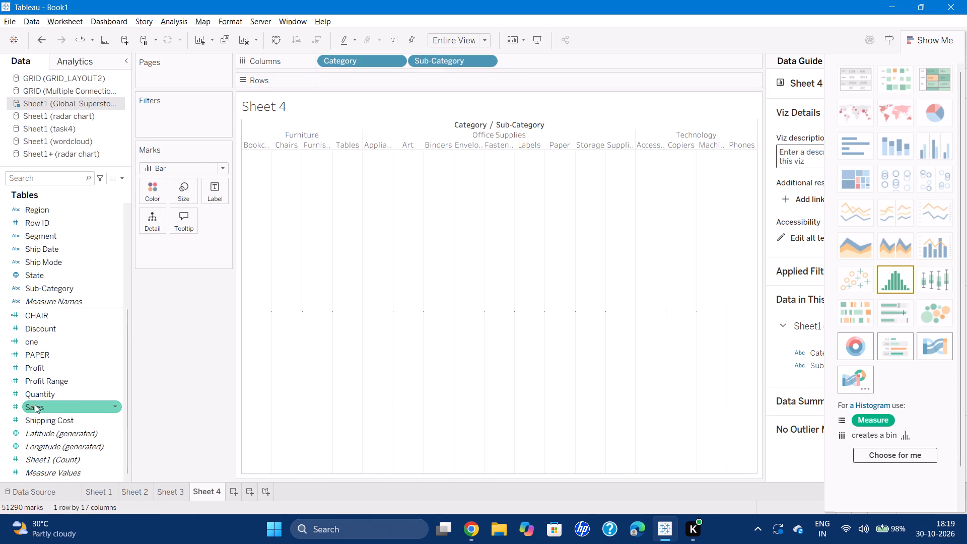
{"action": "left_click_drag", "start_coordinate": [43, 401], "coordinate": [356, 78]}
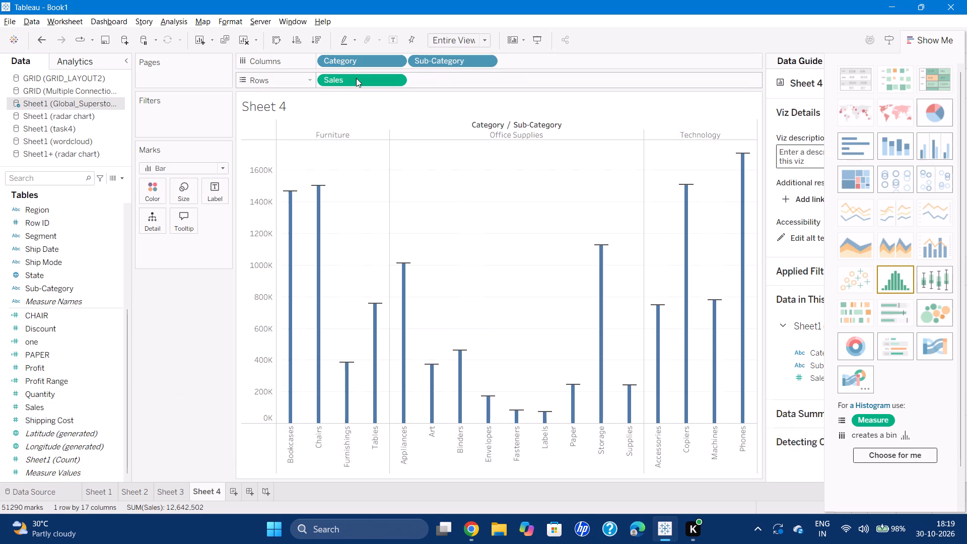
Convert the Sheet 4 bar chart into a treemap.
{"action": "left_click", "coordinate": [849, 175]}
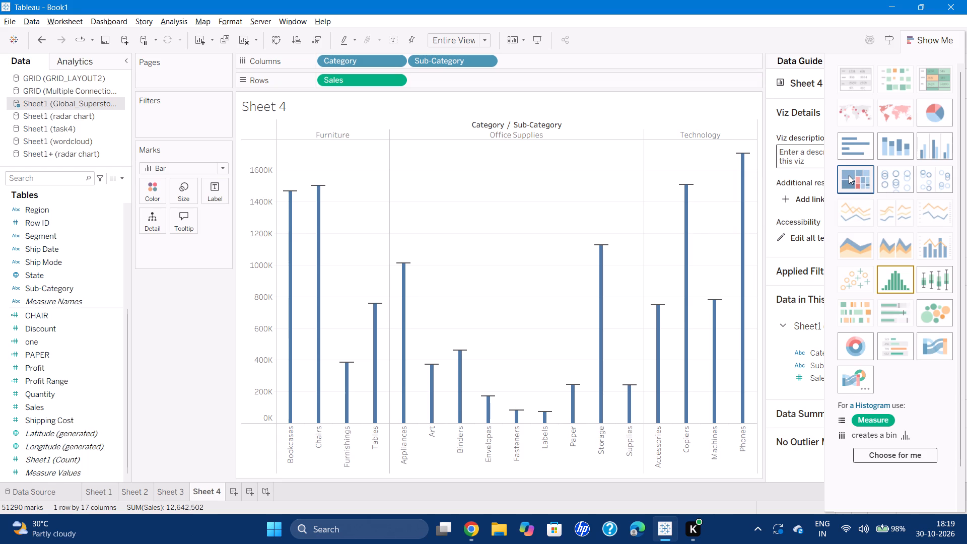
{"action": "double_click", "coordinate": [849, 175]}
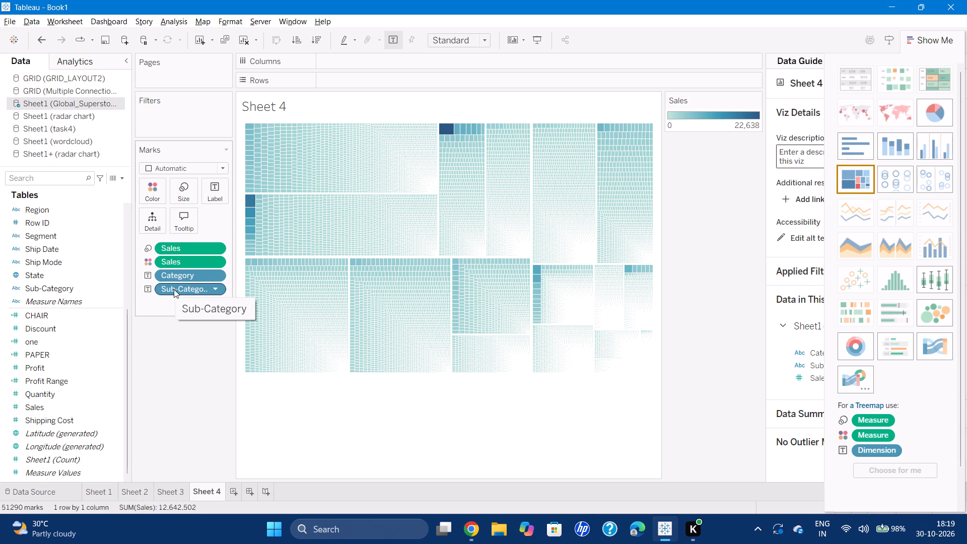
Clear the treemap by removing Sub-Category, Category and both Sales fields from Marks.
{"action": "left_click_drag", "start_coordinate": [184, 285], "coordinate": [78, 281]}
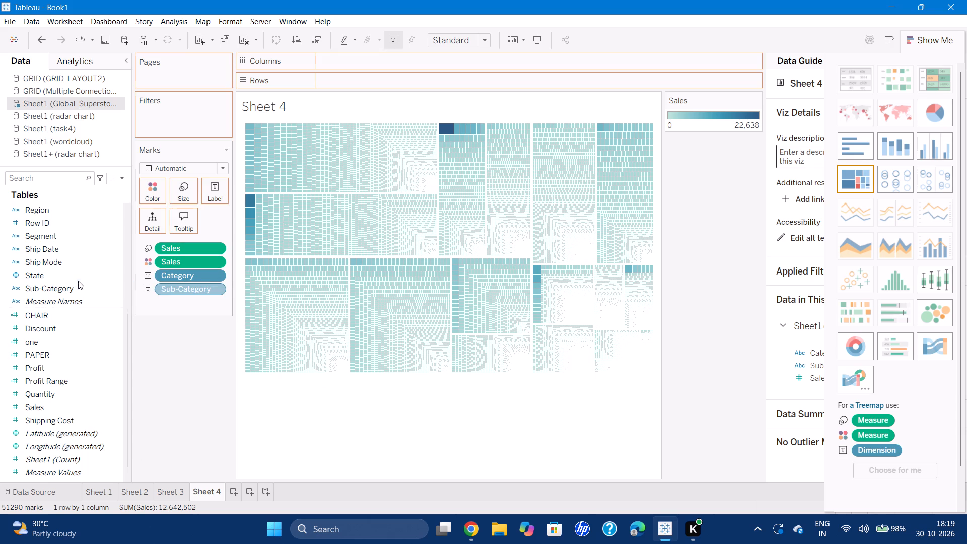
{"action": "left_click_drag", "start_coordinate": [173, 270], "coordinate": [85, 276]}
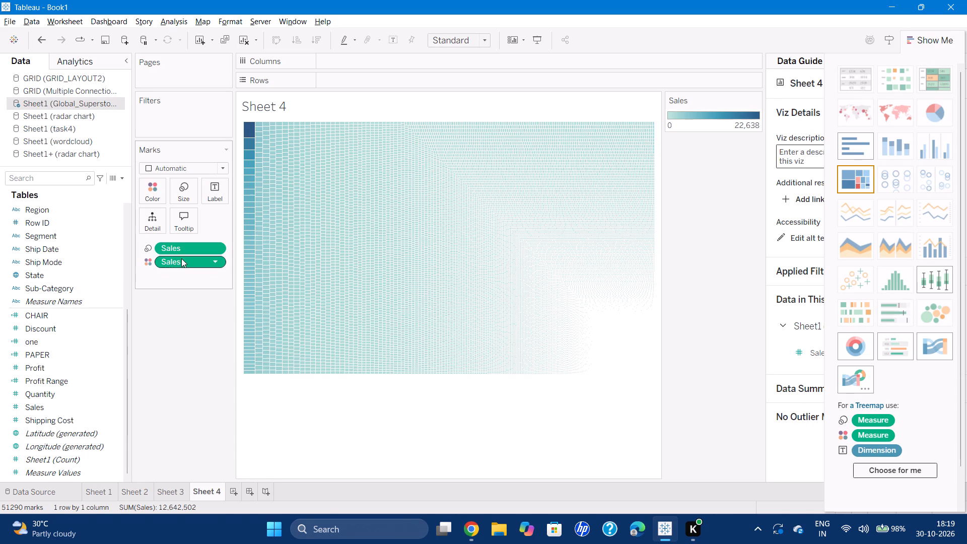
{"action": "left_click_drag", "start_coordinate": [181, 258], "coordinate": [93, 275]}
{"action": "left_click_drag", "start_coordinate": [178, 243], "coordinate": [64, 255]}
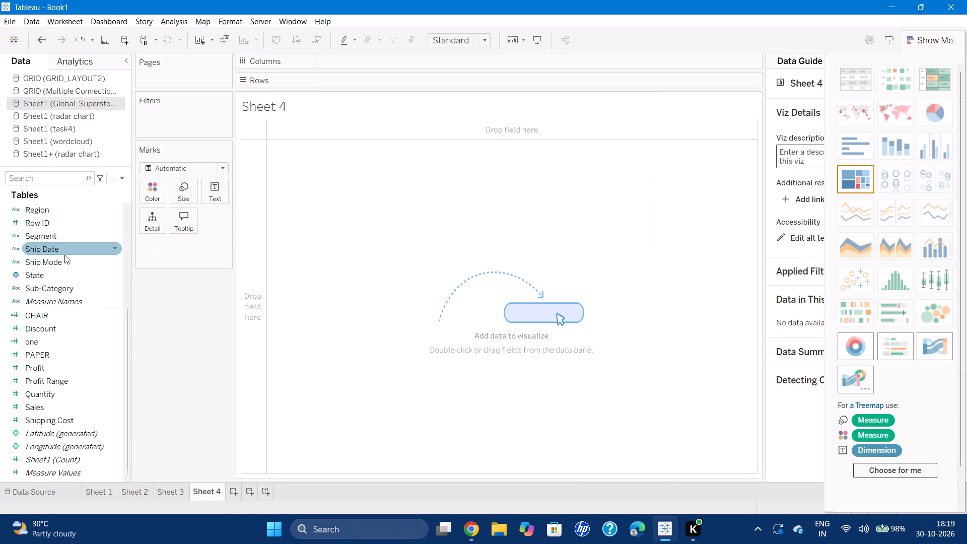
Add Category and Sub-Category to Text on the Marks card of the empty Sheet 4.
{"action": "scroll", "coordinate": [57, 387], "scroll_direction": "down", "scroll_amount": 1}
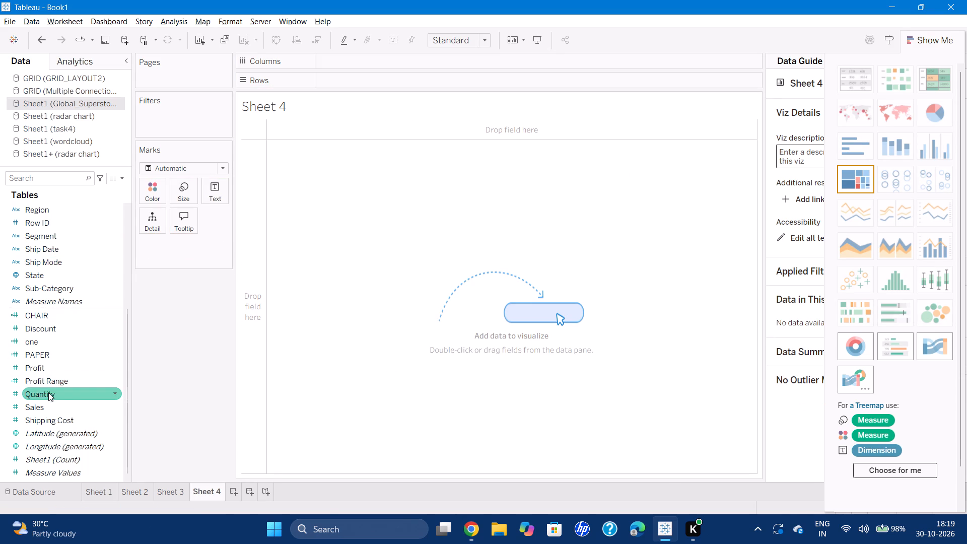
{"action": "scroll", "coordinate": [41, 331], "scroll_direction": "up", "scroll_amount": 4}
{"action": "left_click_drag", "start_coordinate": [52, 208], "coordinate": [106, 215]}
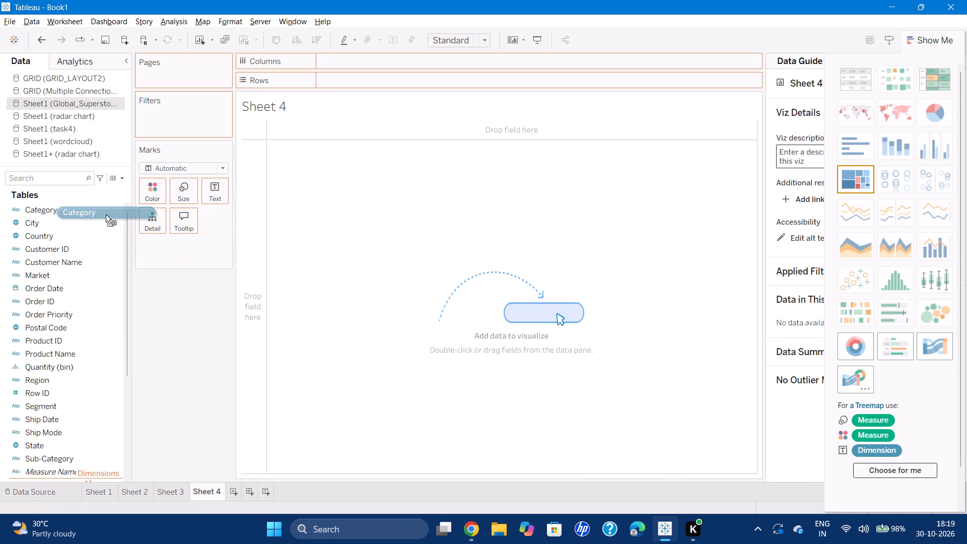
{"action": "left_click_drag", "start_coordinate": [106, 215], "coordinate": [216, 187]}
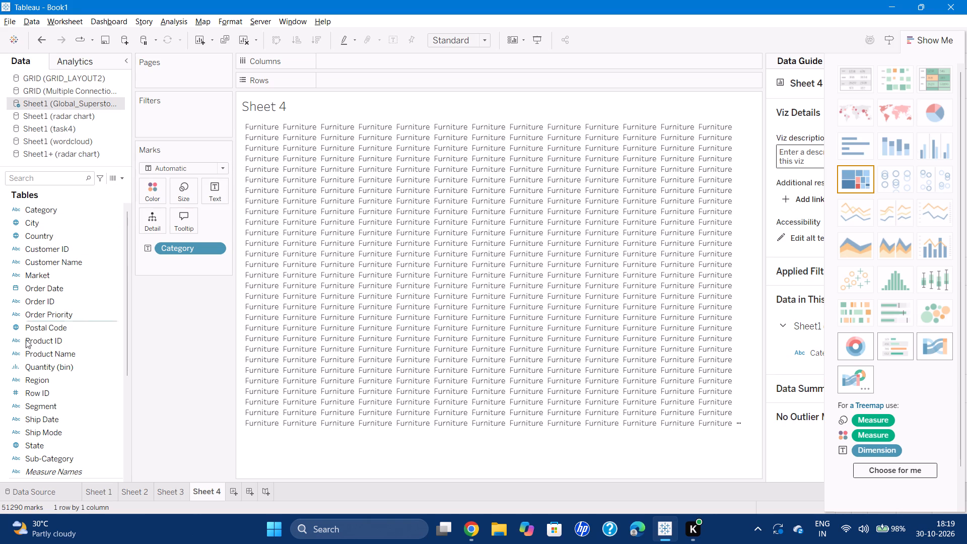
{"action": "scroll", "coordinate": [27, 355], "scroll_direction": "down", "scroll_amount": 1}
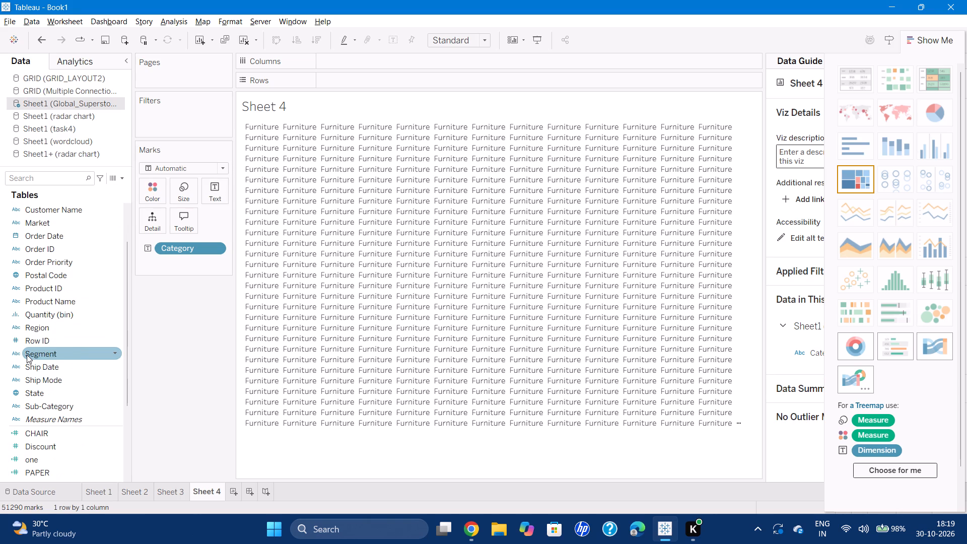
{"action": "left_click_drag", "start_coordinate": [36, 407], "coordinate": [209, 207]}
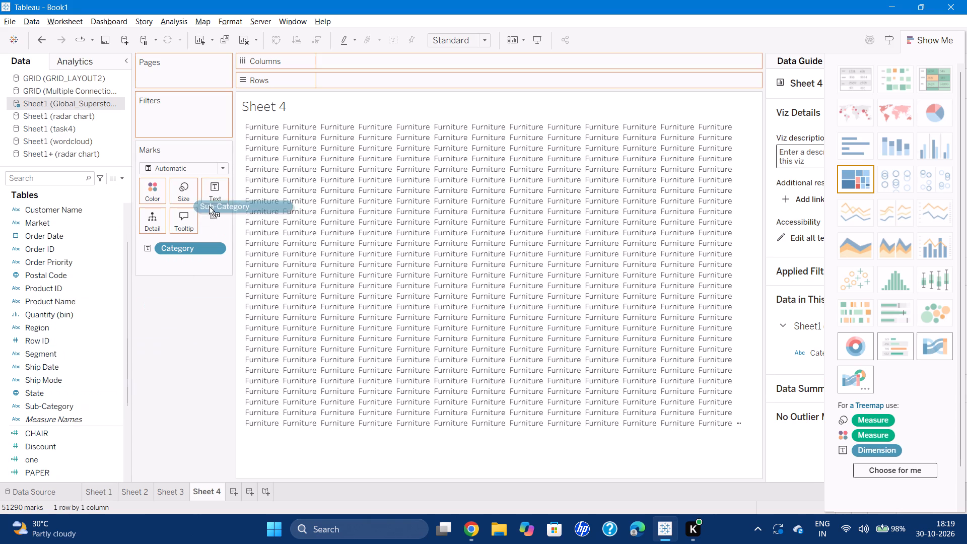
{"action": "left_click_drag", "start_coordinate": [209, 207], "coordinate": [213, 197]}
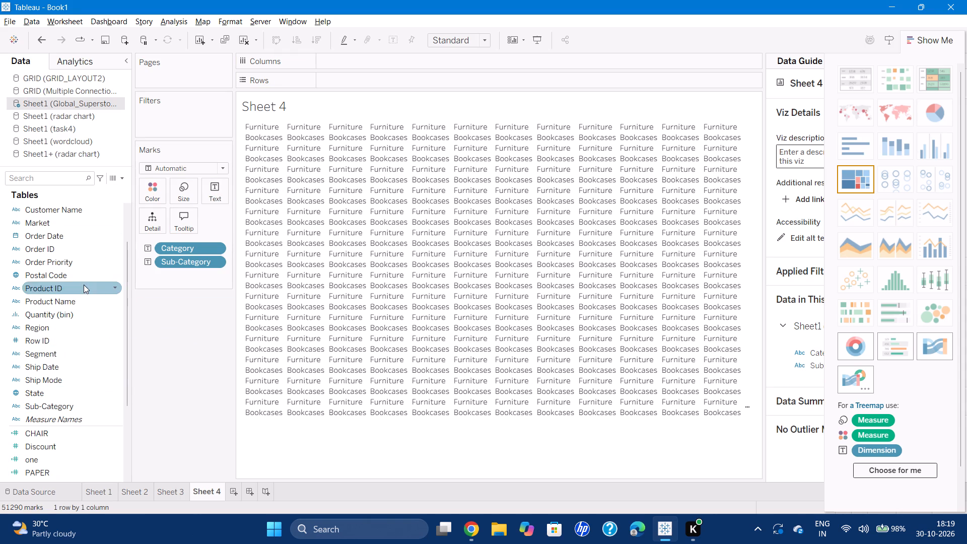
Assign Sales to Size on the Marks card to build the treemap.
{"action": "scroll", "coordinate": [65, 340], "scroll_direction": "up", "scroll_amount": 4}
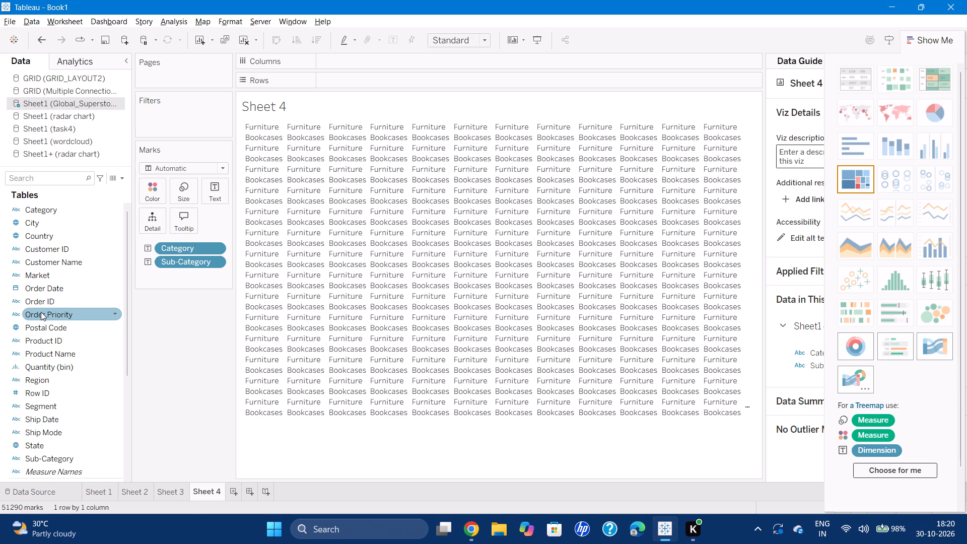
{"action": "scroll", "coordinate": [41, 312], "scroll_direction": "down", "scroll_amount": 4}
{"action": "scroll", "coordinate": [41, 312], "scroll_direction": "up", "scroll_amount": 2}
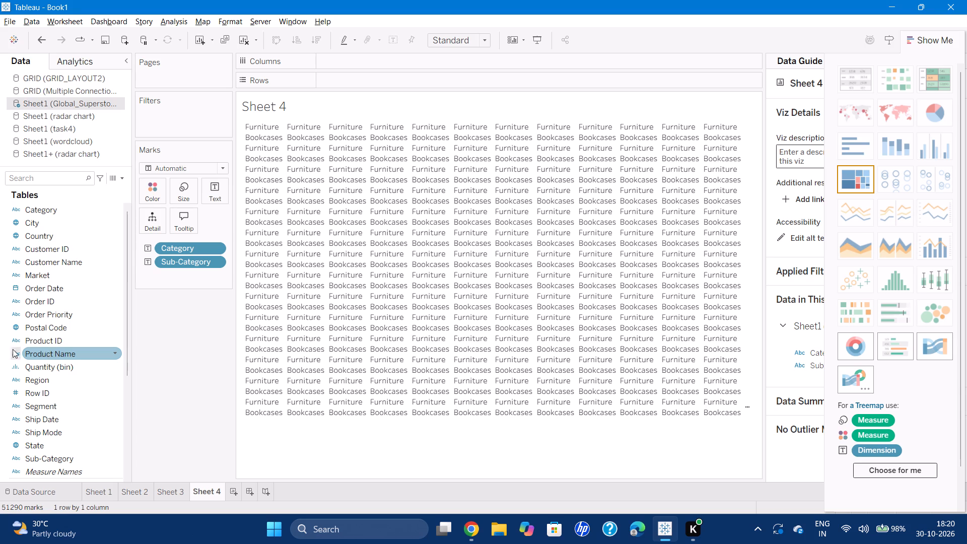
{"action": "scroll", "coordinate": [32, 242], "scroll_direction": "up", "scroll_amount": 4}
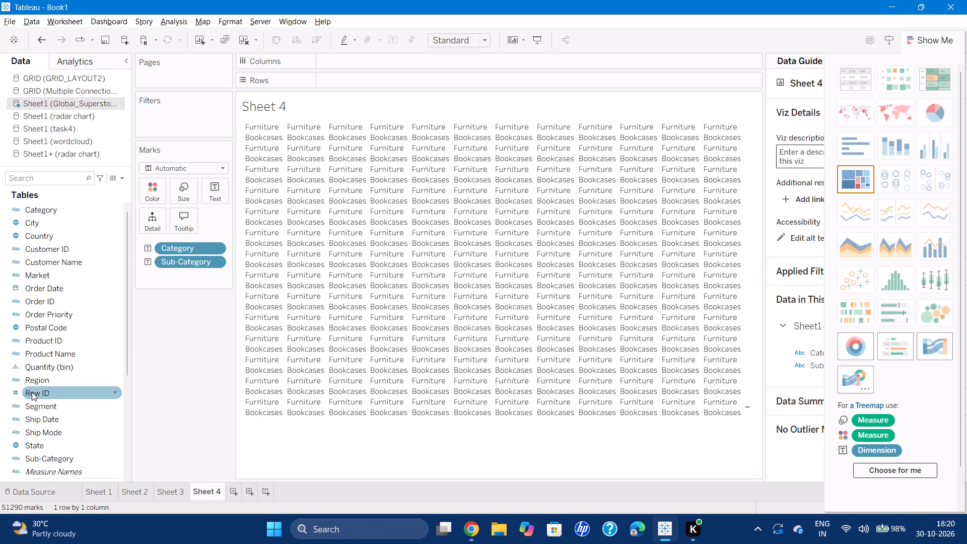
{"action": "scroll", "coordinate": [32, 392], "scroll_direction": "down", "scroll_amount": 3}
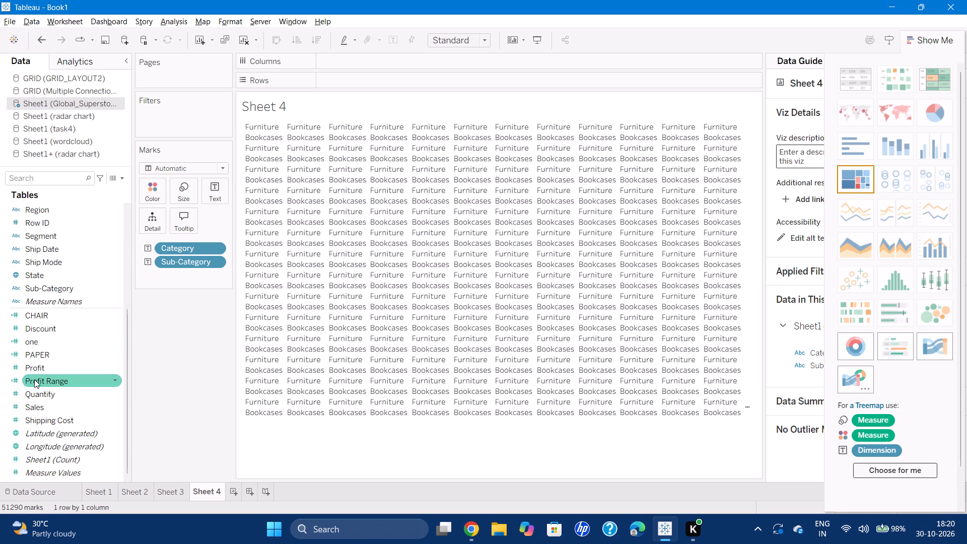
{"action": "left_click_drag", "start_coordinate": [34, 402], "coordinate": [171, 206]}
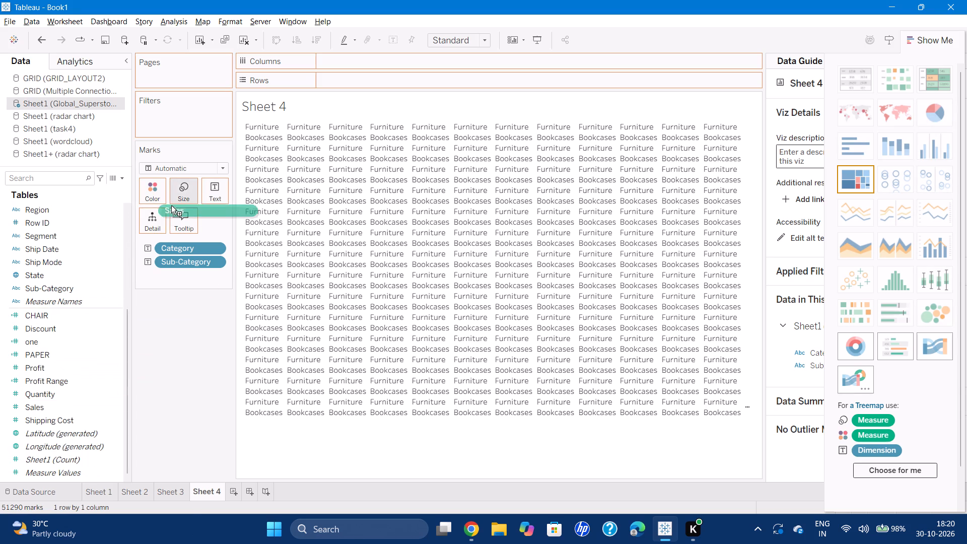
{"action": "left_click_drag", "start_coordinate": [171, 206], "coordinate": [188, 187]}
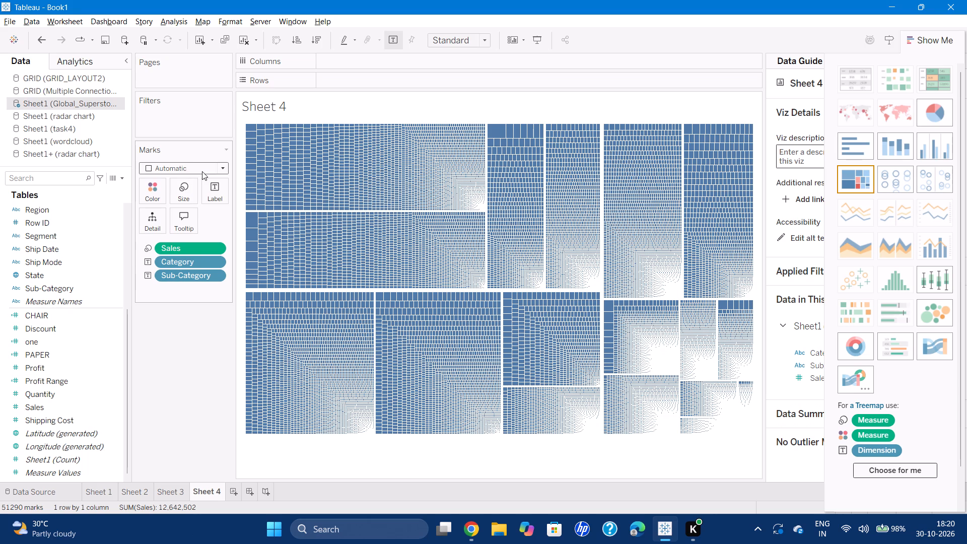
Turn on Aggregate Measures for the treemap's sales data.
{"action": "left_click", "coordinate": [183, 20]}
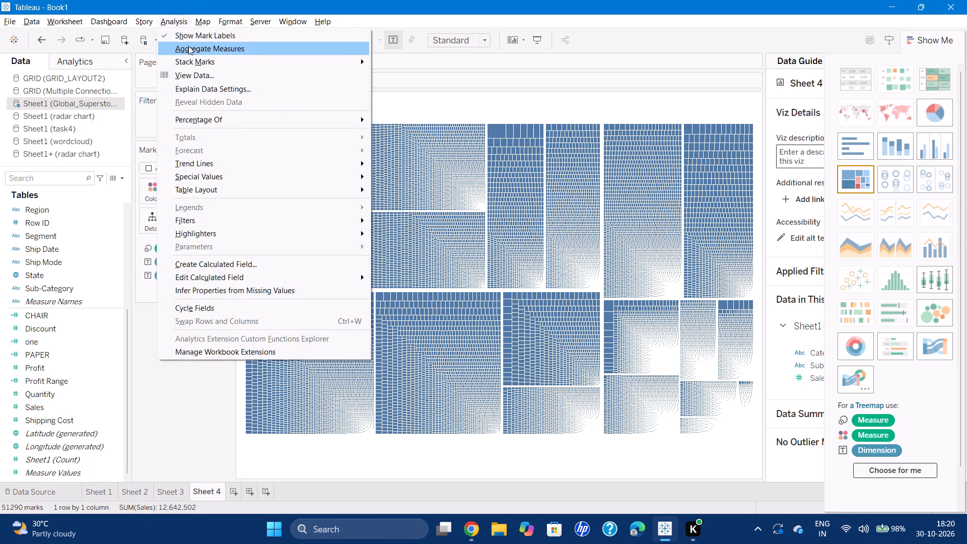
{"action": "left_click", "coordinate": [188, 49]}
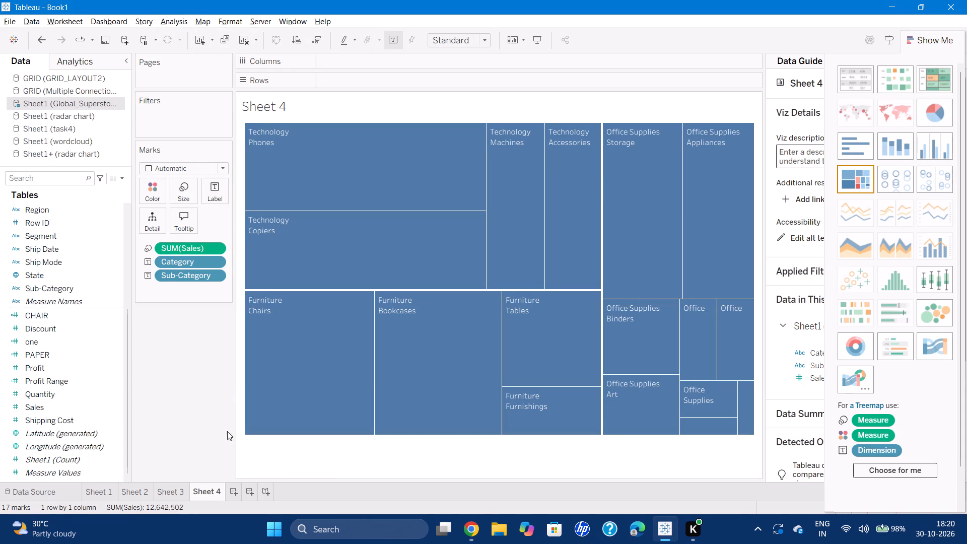
Switch to Chrome and check the Tree Map setup in ChatGPT's answer and the steps in the Task 4 notes.
{"action": "left_click", "coordinate": [464, 533]}
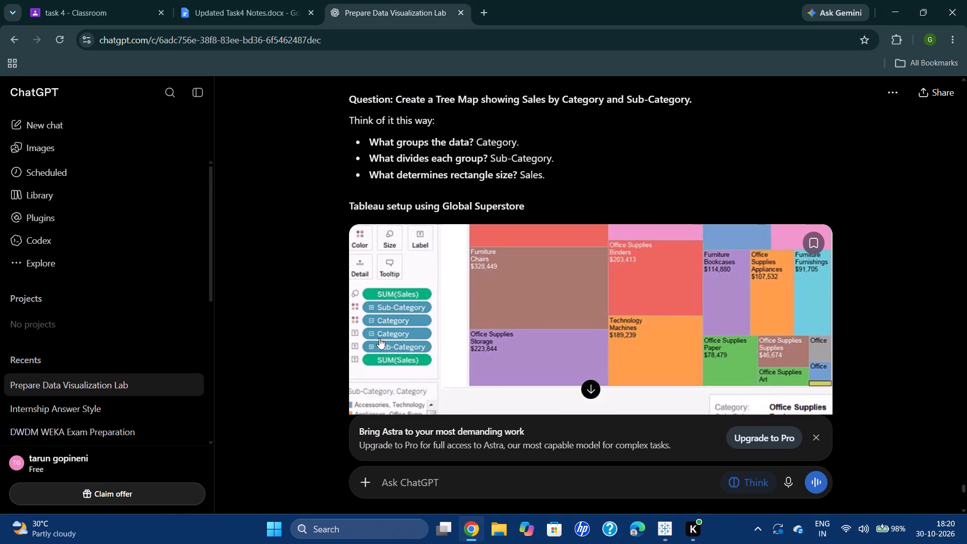
{"action": "scroll", "coordinate": [379, 338], "scroll_direction": "down", "scroll_amount": 3}
{"action": "left_click", "coordinate": [244, 0]}
{"action": "left_click", "coordinate": [89, 0]}
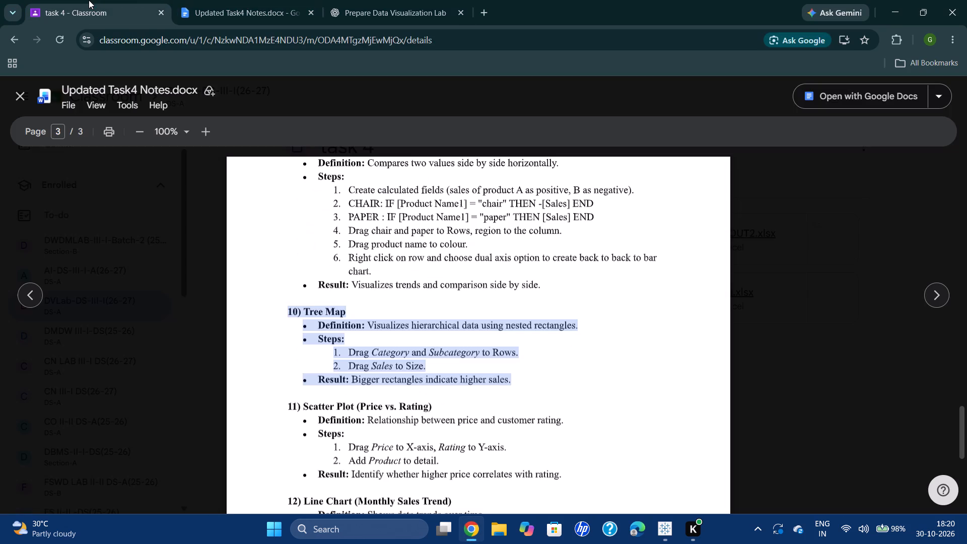
{"action": "left_click", "coordinate": [192, 0]}
{"action": "scroll", "coordinate": [314, 309], "scroll_direction": "down", "scroll_amount": 3}
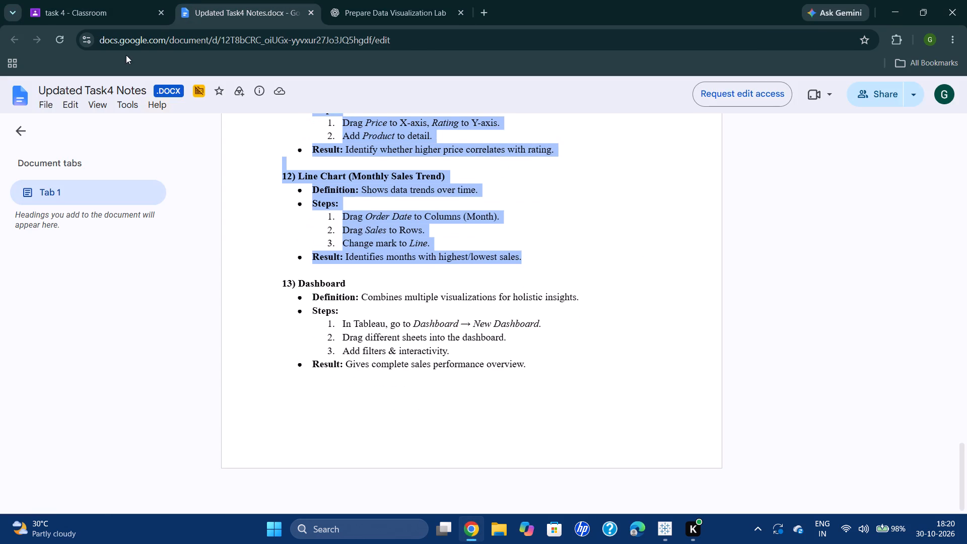
{"action": "left_click", "coordinate": [96, 0]}
{"action": "left_click", "coordinate": [323, 0]}
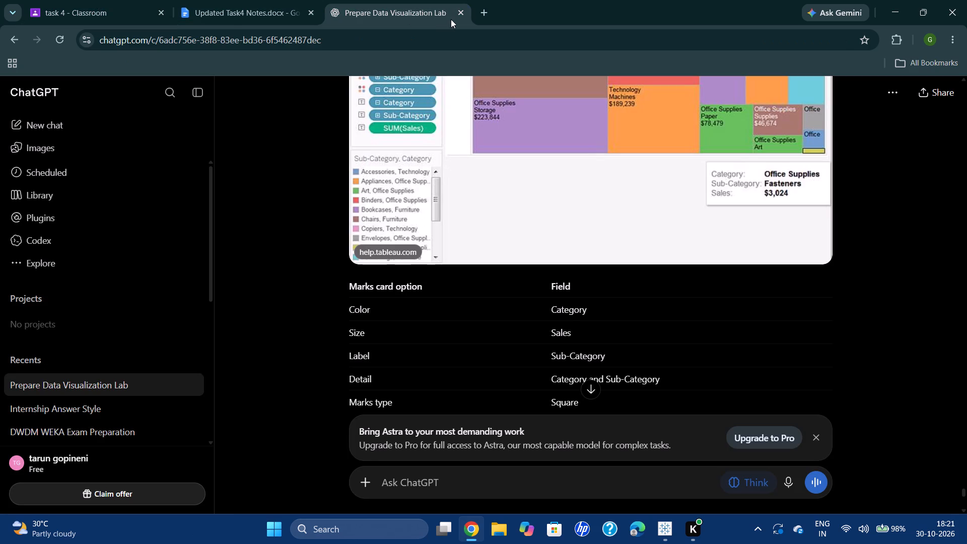
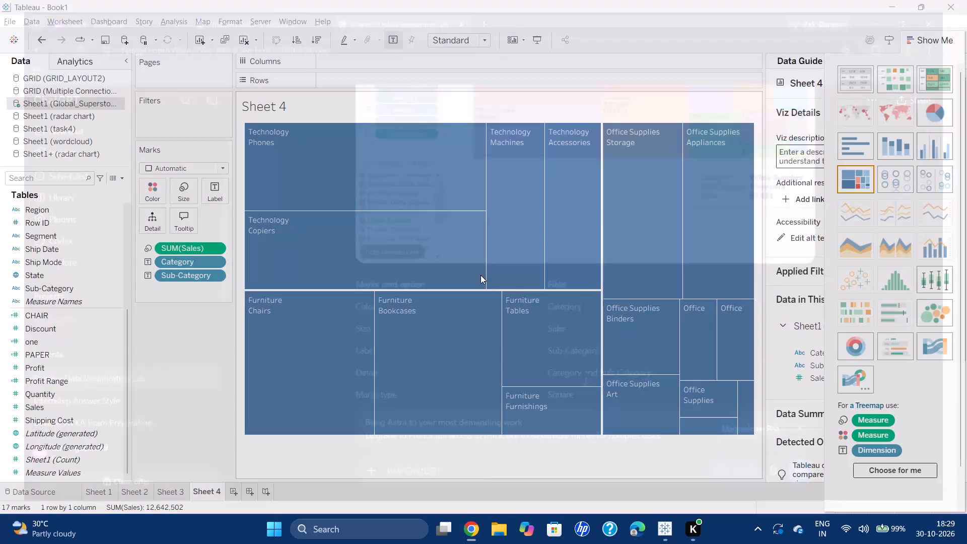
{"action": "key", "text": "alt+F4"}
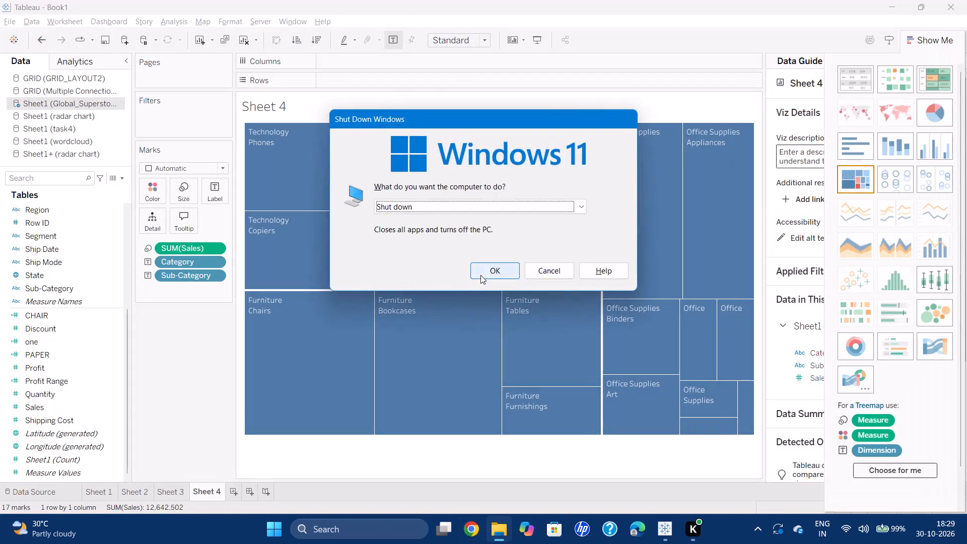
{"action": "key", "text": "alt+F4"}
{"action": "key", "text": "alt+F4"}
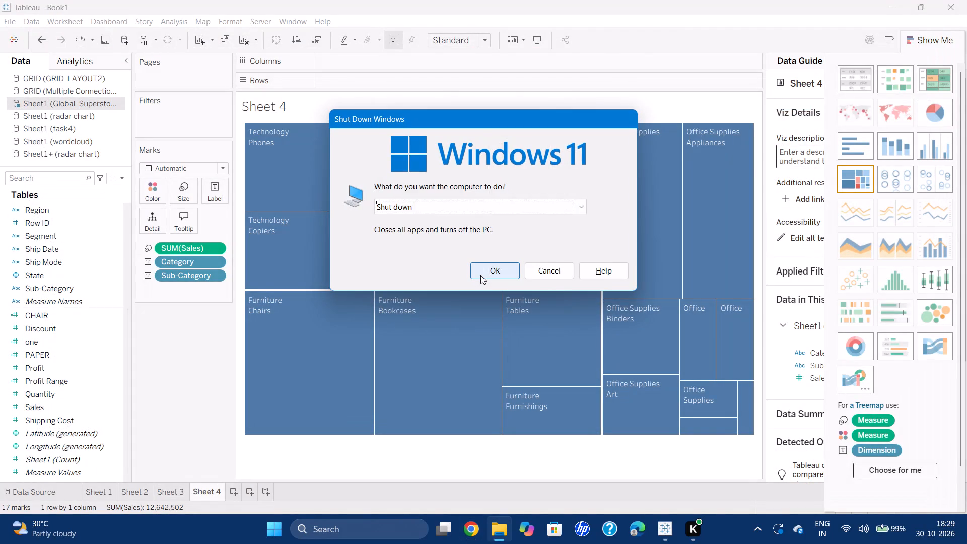